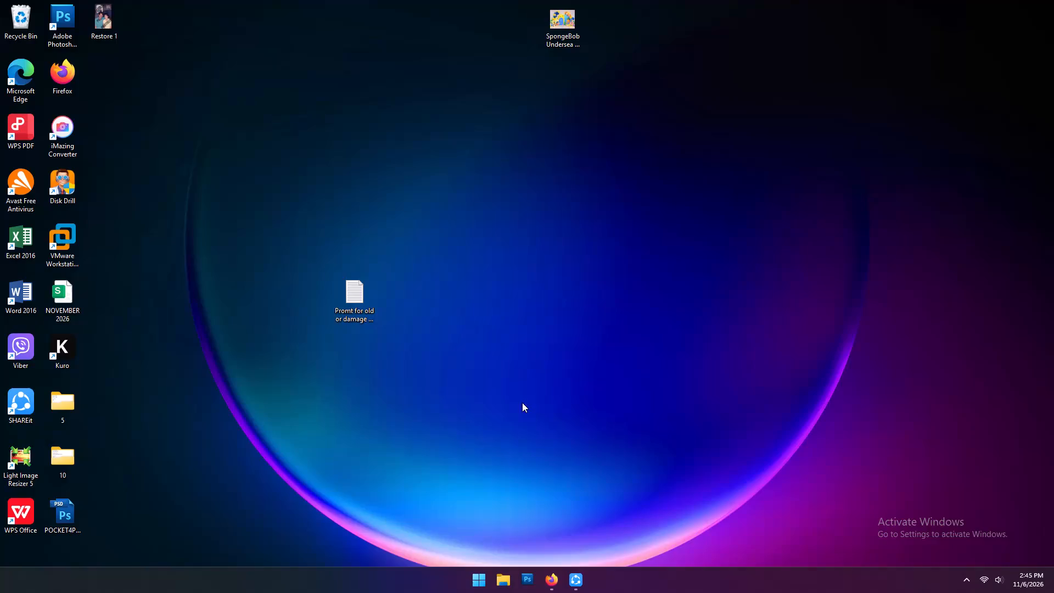
# Browse to the 11-06-26 folder inside #ID on the PC 3 (Z:) drive in File Explorer.
pyautogui.click(503, 573)
pyautogui.click(521, 584)
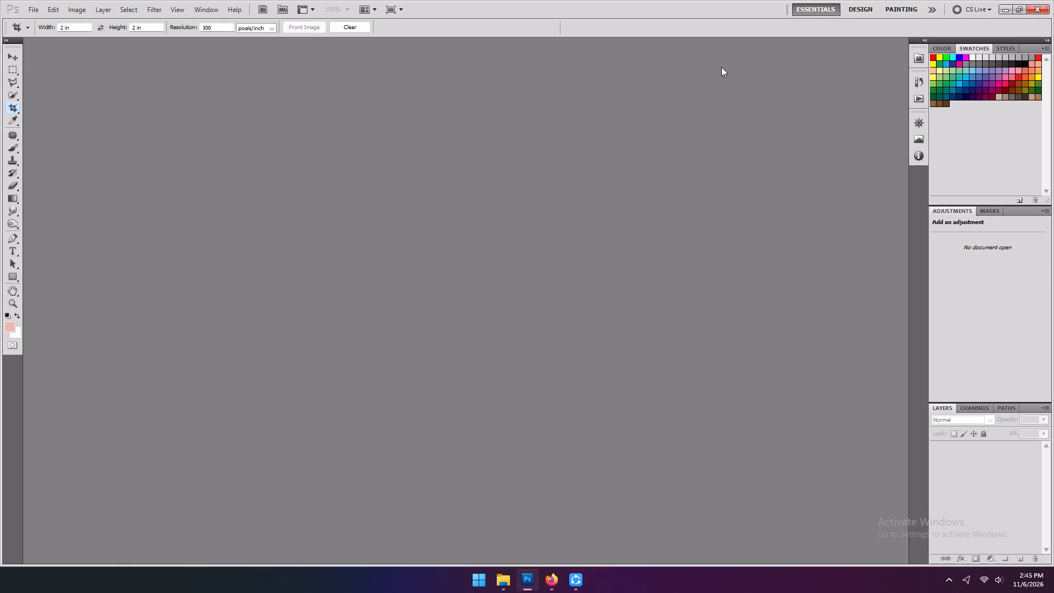
pyautogui.click(1005, 3)
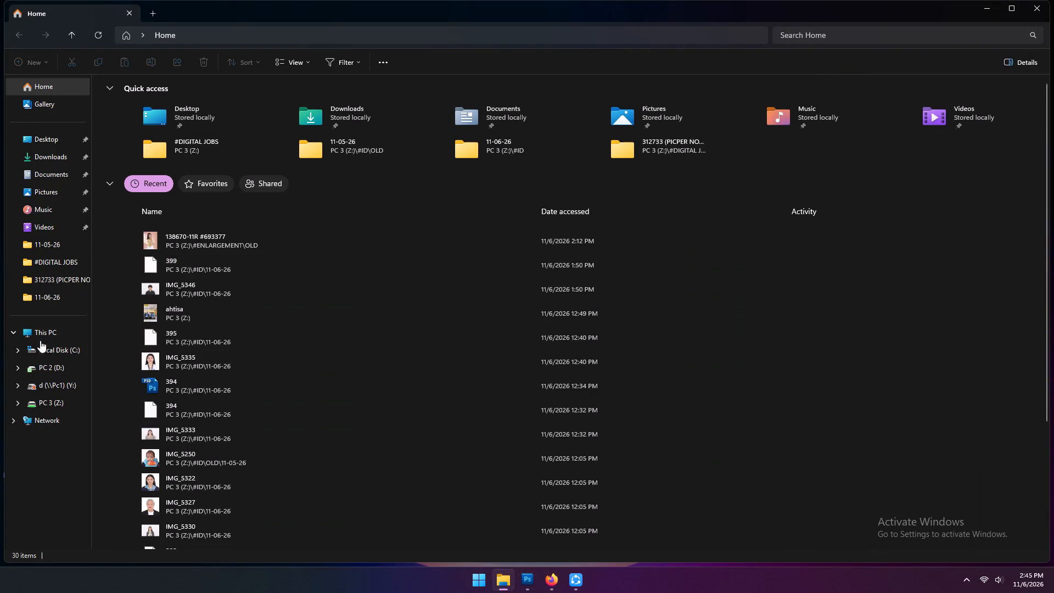
pyautogui.click(48, 397)
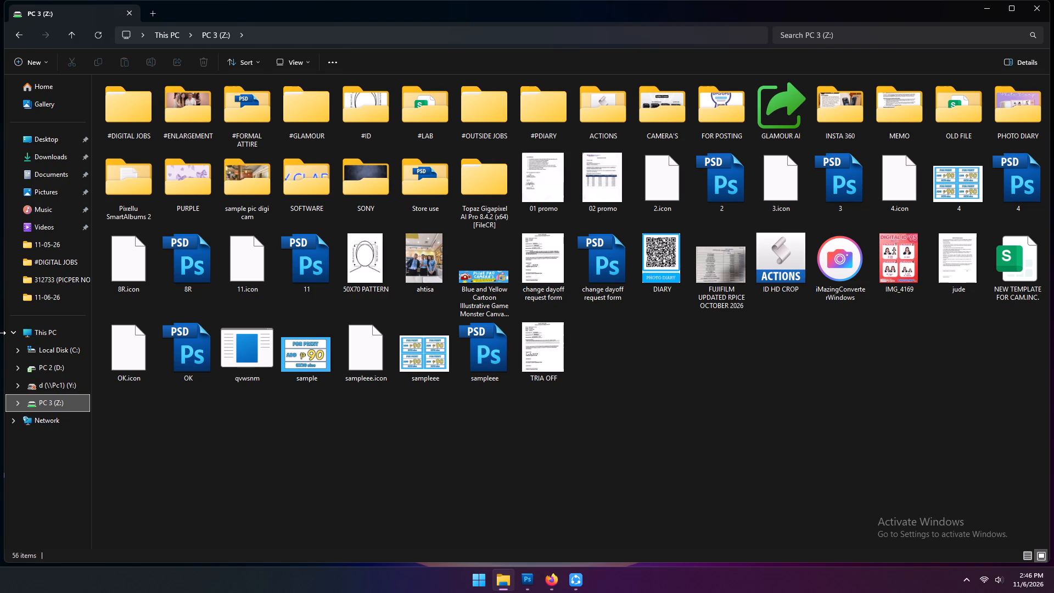
pyautogui.doubleClick(365, 94)
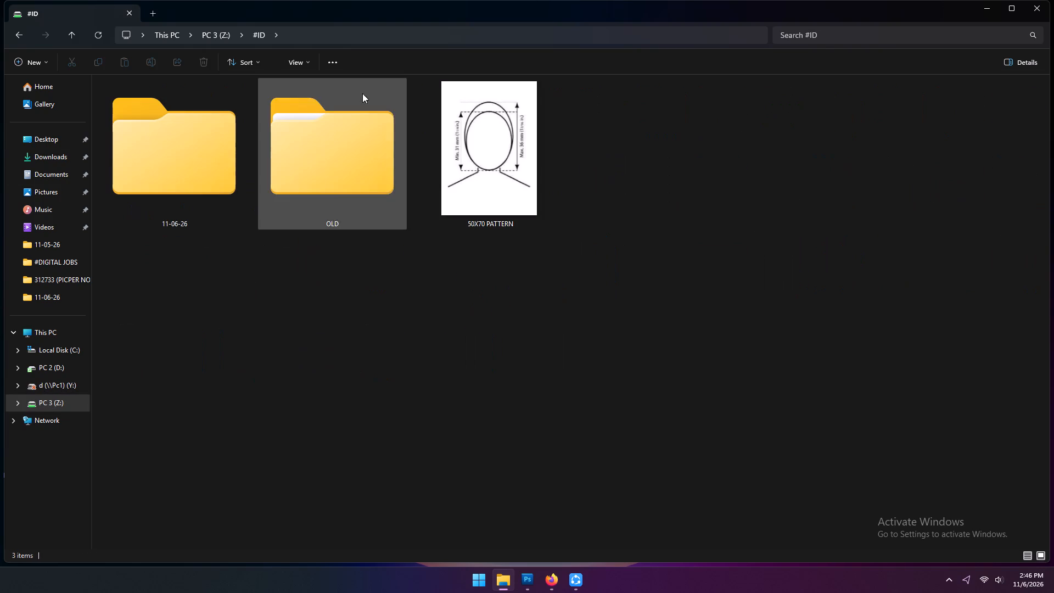
pyautogui.doubleClick(155, 171)
pyautogui.scroll(-6, 401, 305)
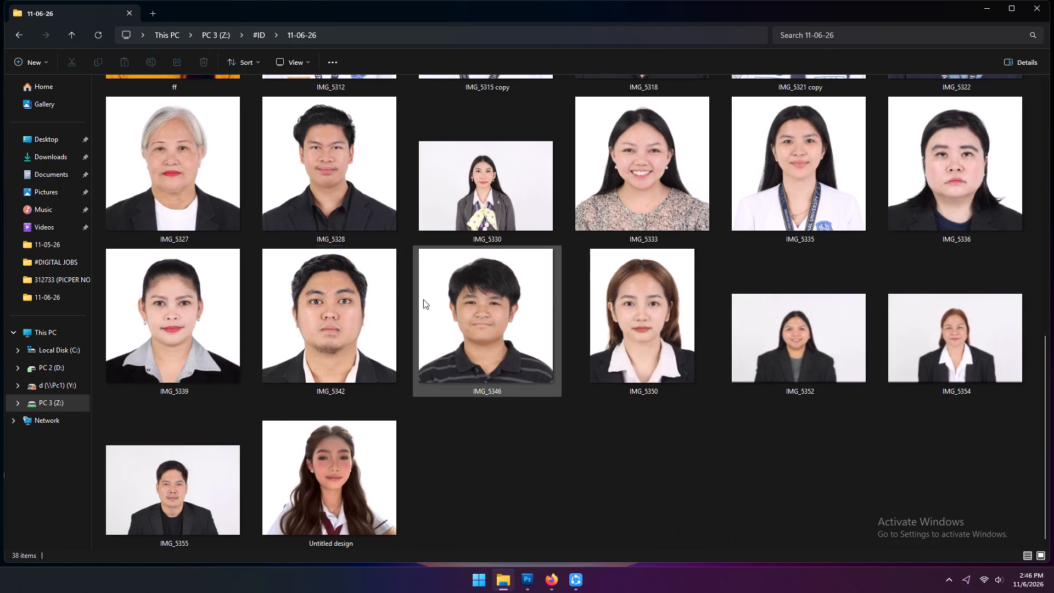
pyautogui.scroll(-6, 423, 299)
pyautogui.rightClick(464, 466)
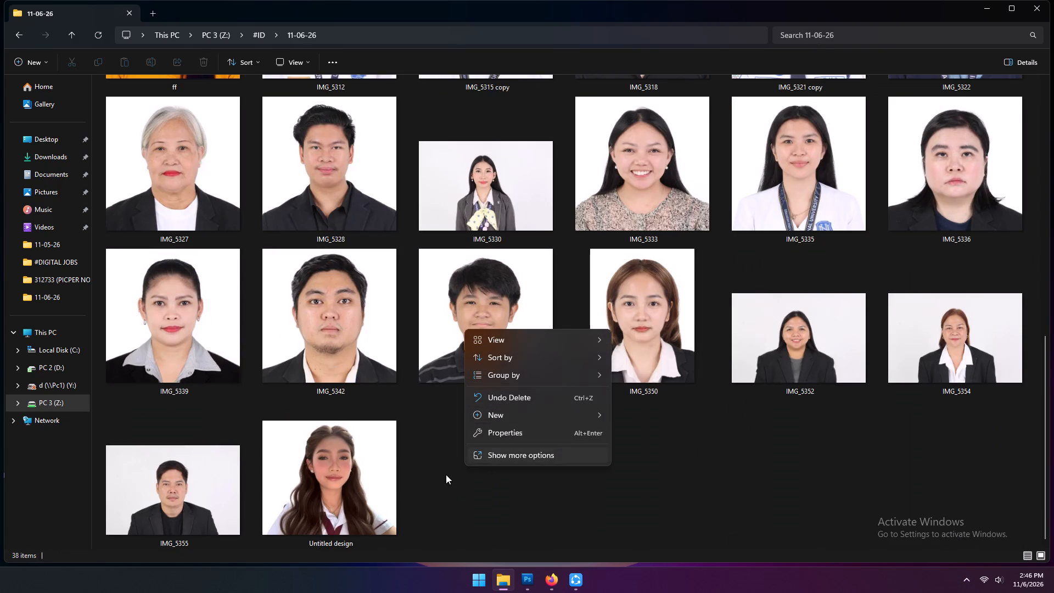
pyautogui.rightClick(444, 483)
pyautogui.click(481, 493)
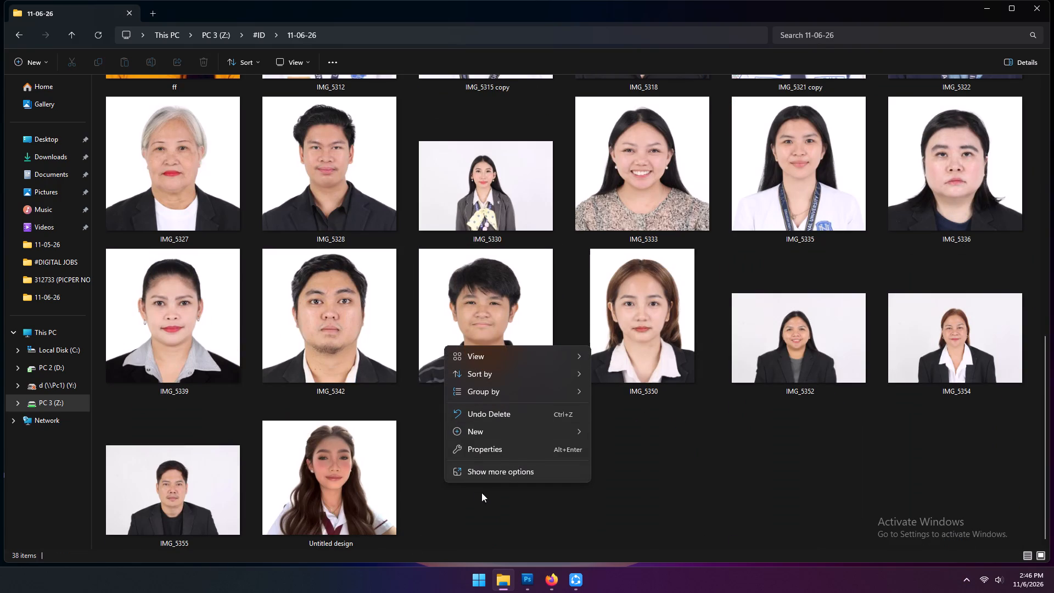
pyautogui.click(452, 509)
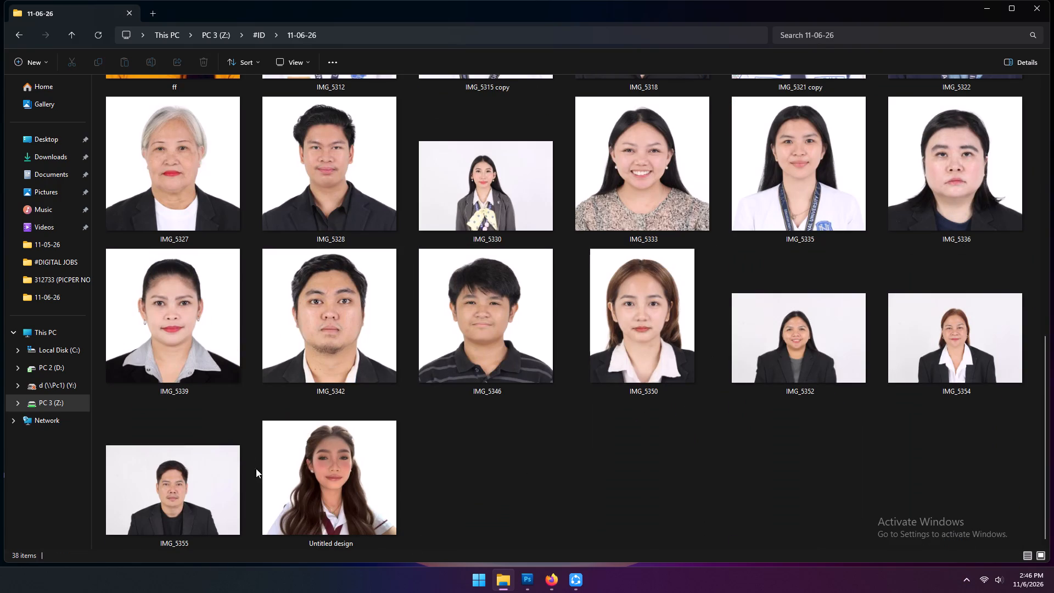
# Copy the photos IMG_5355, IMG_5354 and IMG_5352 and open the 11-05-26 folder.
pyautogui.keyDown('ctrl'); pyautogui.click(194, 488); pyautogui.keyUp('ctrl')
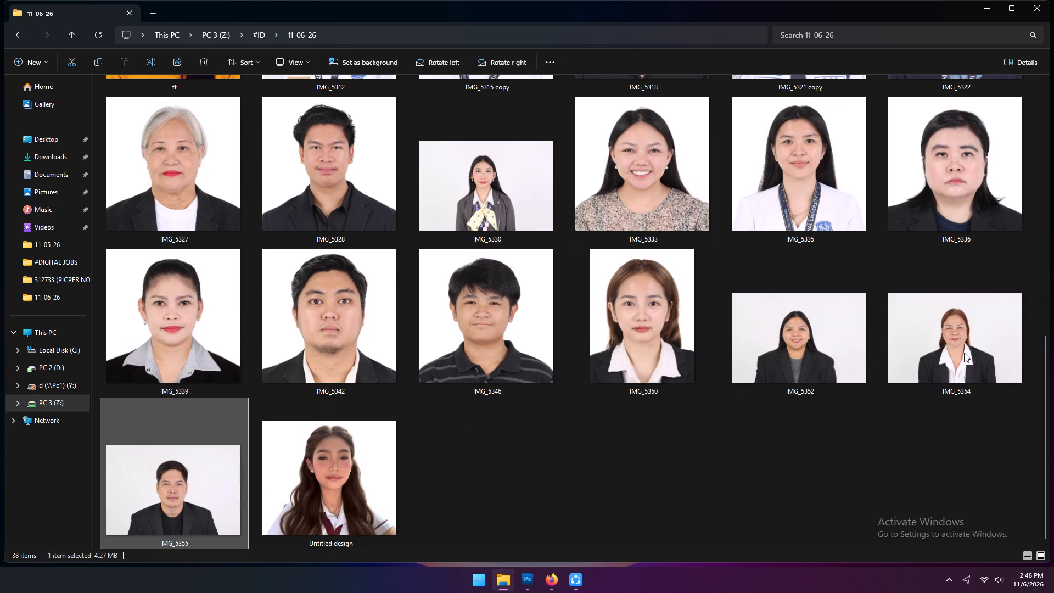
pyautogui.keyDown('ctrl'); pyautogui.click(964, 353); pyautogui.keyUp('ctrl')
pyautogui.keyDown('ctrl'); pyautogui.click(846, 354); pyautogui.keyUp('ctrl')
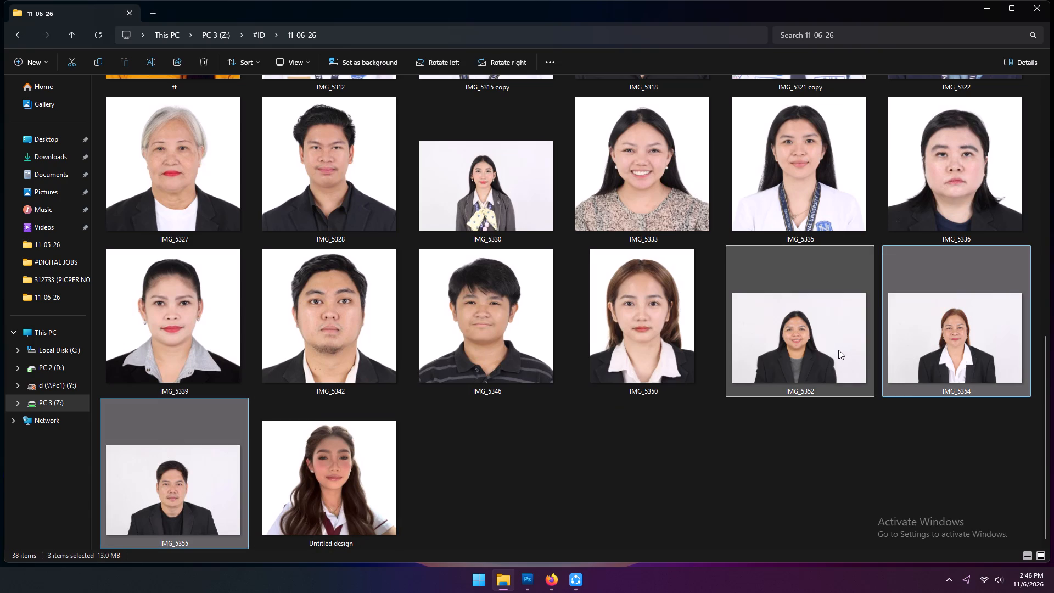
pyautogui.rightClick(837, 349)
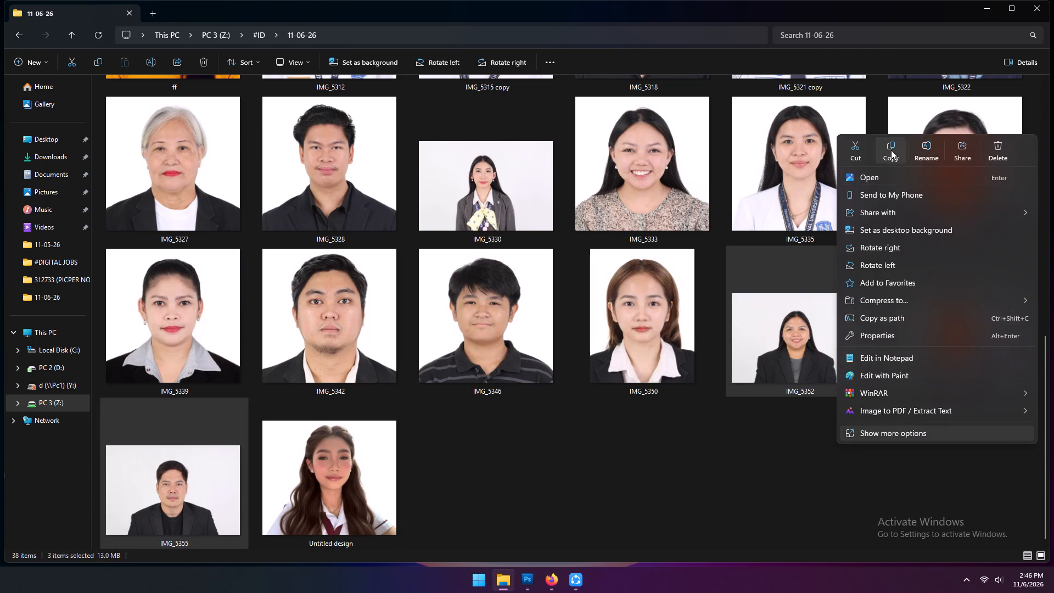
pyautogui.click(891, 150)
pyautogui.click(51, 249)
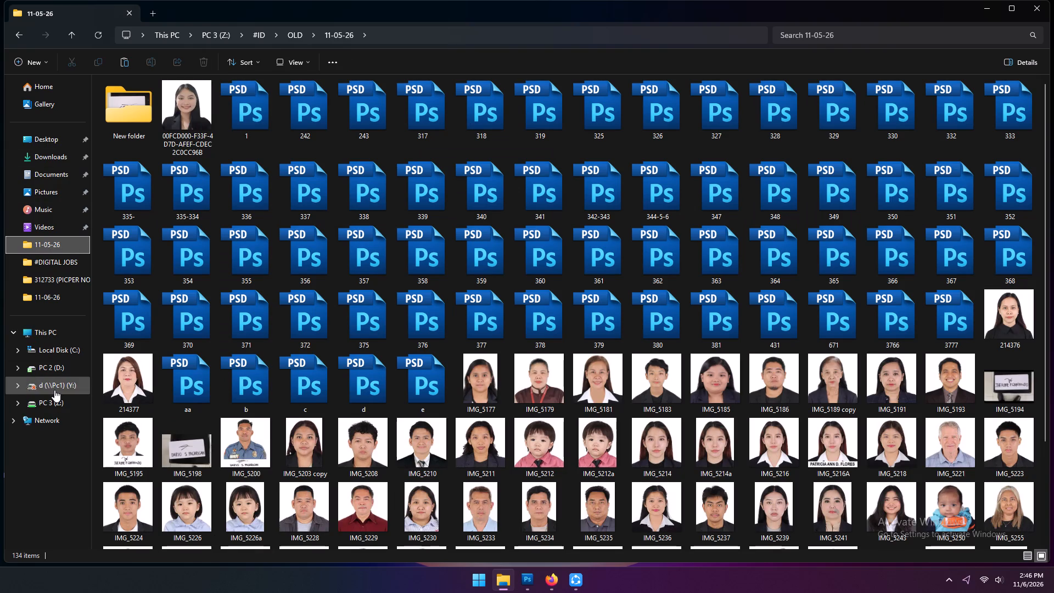
# Open IMG_5352, IMG_5354 and IMG_5355 from the 11-06-26 folder inside #ID on PC 3 (Z:) in Photoshop.
pyautogui.click(53, 407)
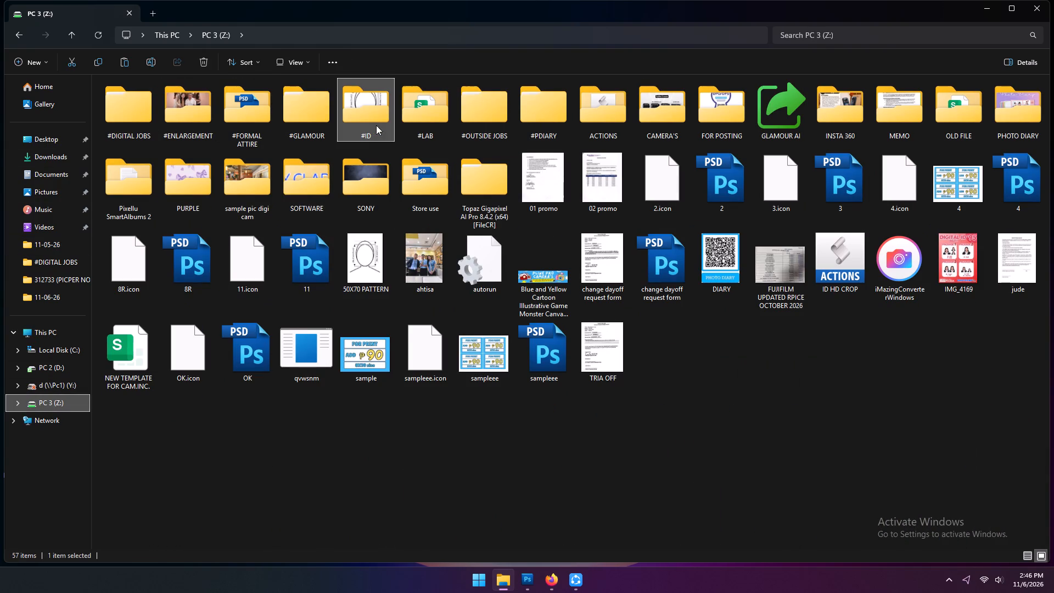
pyautogui.doubleClick(376, 125)
pyautogui.doubleClick(374, 116)
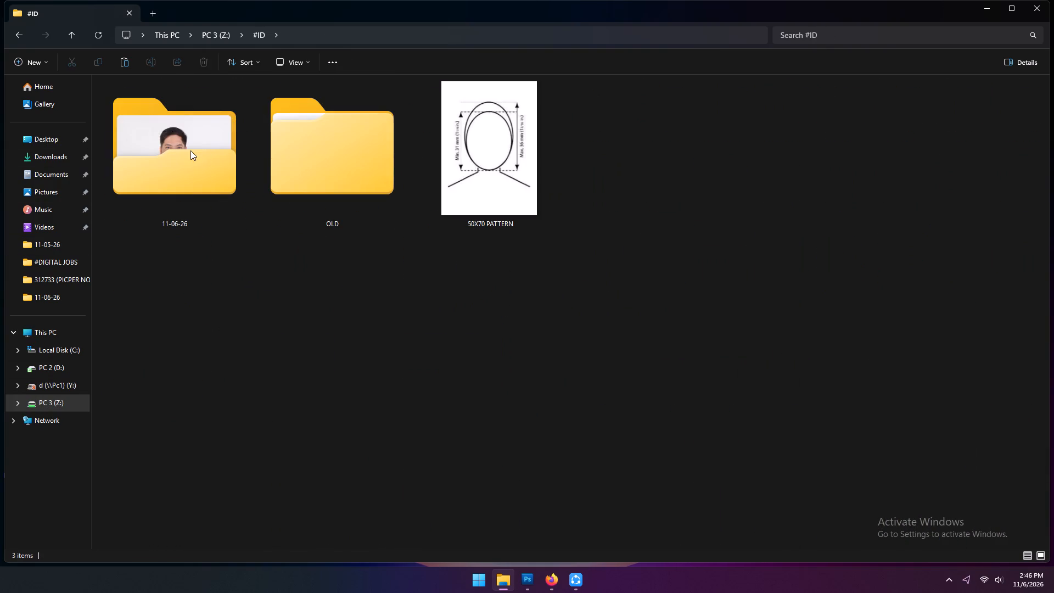
pyautogui.doubleClick(190, 150)
pyautogui.scroll(-10, 681, 474)
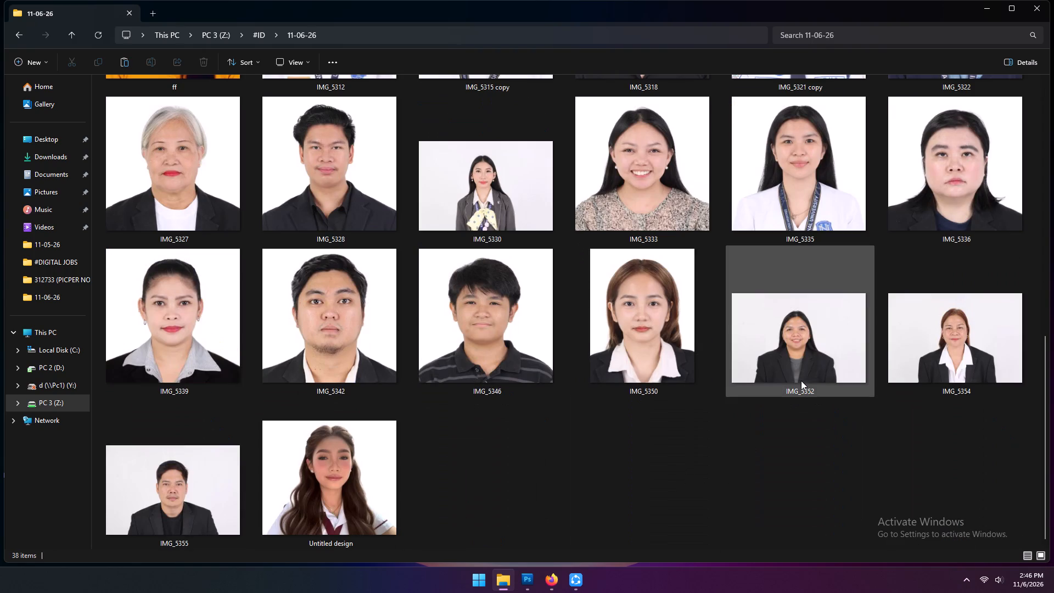
pyautogui.keyDown('ctrl'); pyautogui.click(823, 370); pyautogui.keyUp('ctrl')
pyautogui.keyDown('ctrl'); pyautogui.click(950, 350); pyautogui.keyUp('ctrl')
pyautogui.keyDown('ctrl'); pyautogui.click(146, 494); pyautogui.keyUp('ctrl')
pyautogui.moveTo(153, 490); pyautogui.dragTo(452, 584)
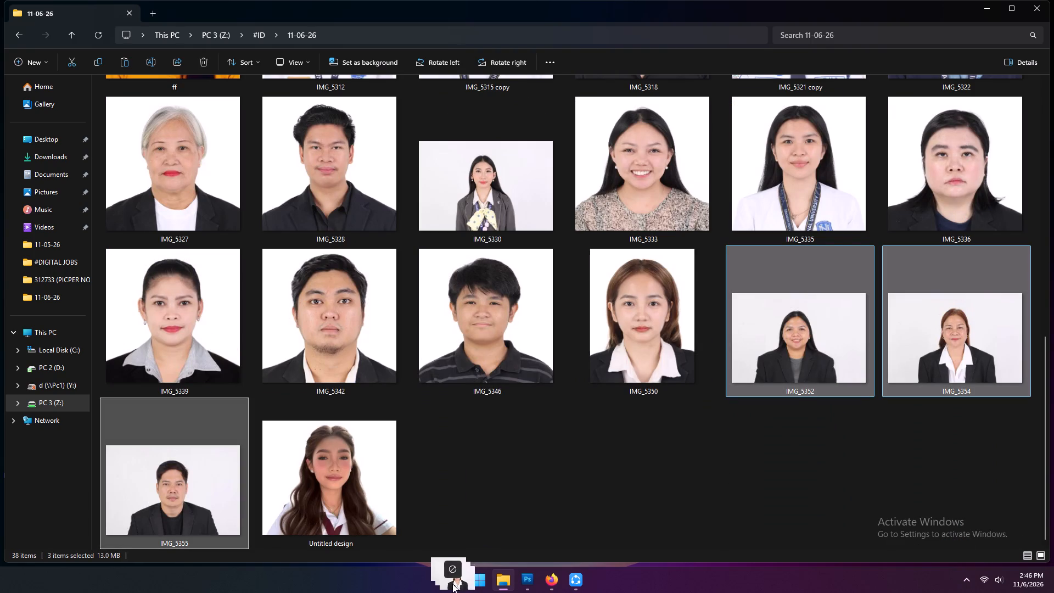
pyautogui.moveTo(452, 584); pyautogui.dragTo(510, 33)
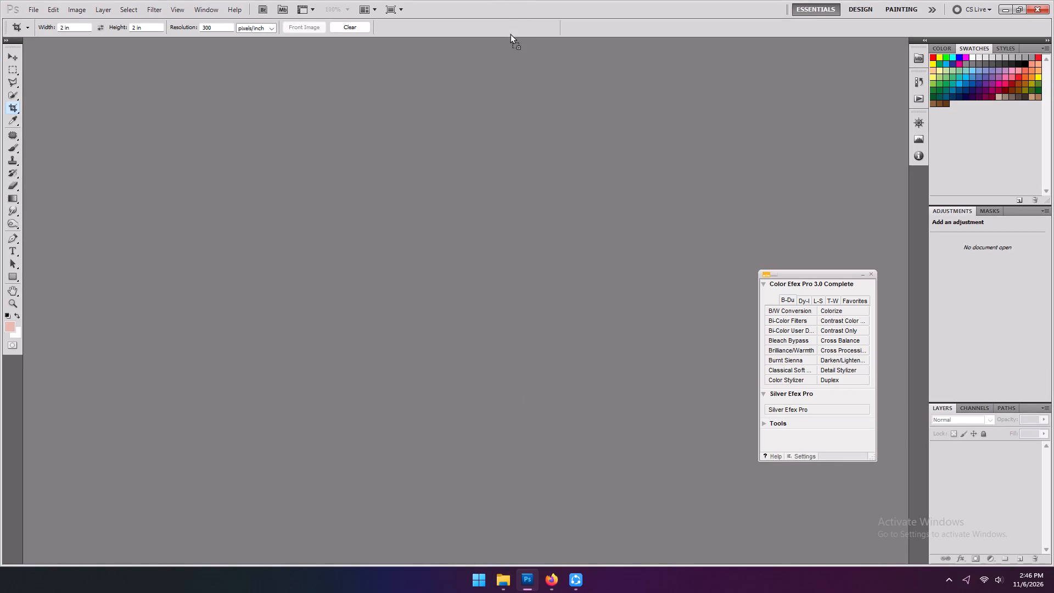
pyautogui.moveTo(510, 33); pyautogui.dragTo(509, 31)
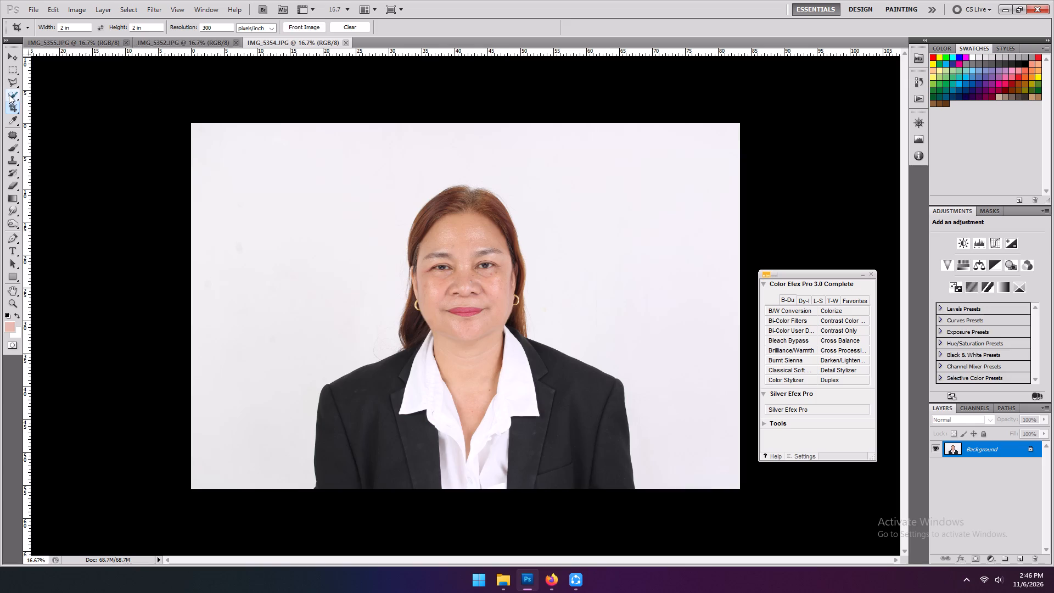
# Select the entire backdrop around the woman in IMG_5354 with the Quick Selection tool.
pyautogui.click(9, 95)
pyautogui.press('Tab')
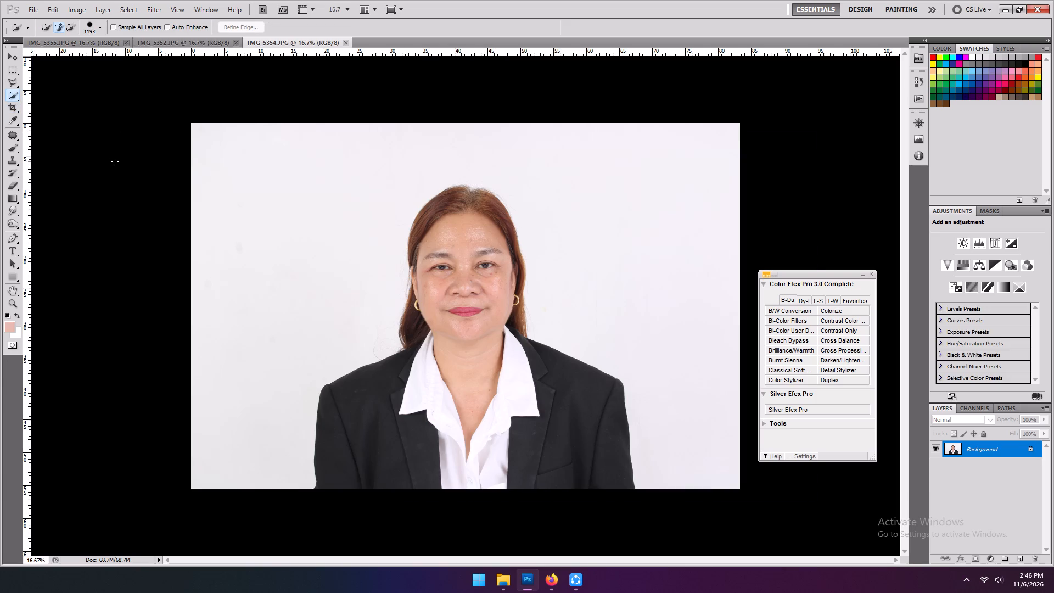
pyautogui.press('Tab')
pyautogui.moveTo(260, 146); pyautogui.dragTo(263, 227)
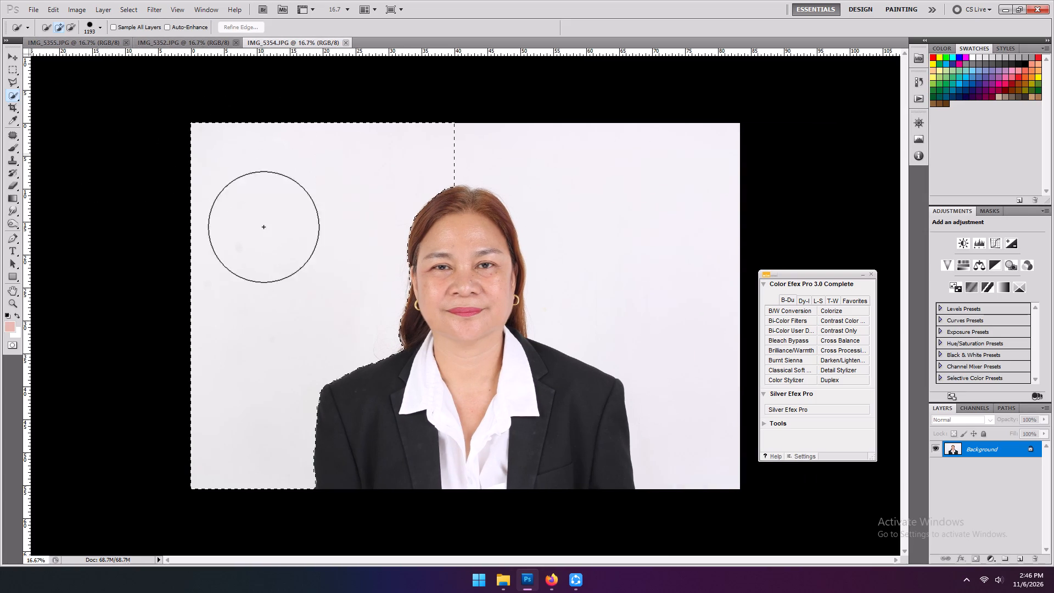
pyautogui.moveTo(263, 227); pyautogui.dragTo(220, 357)
pyautogui.moveTo(462, 103); pyautogui.dragTo(697, 292)
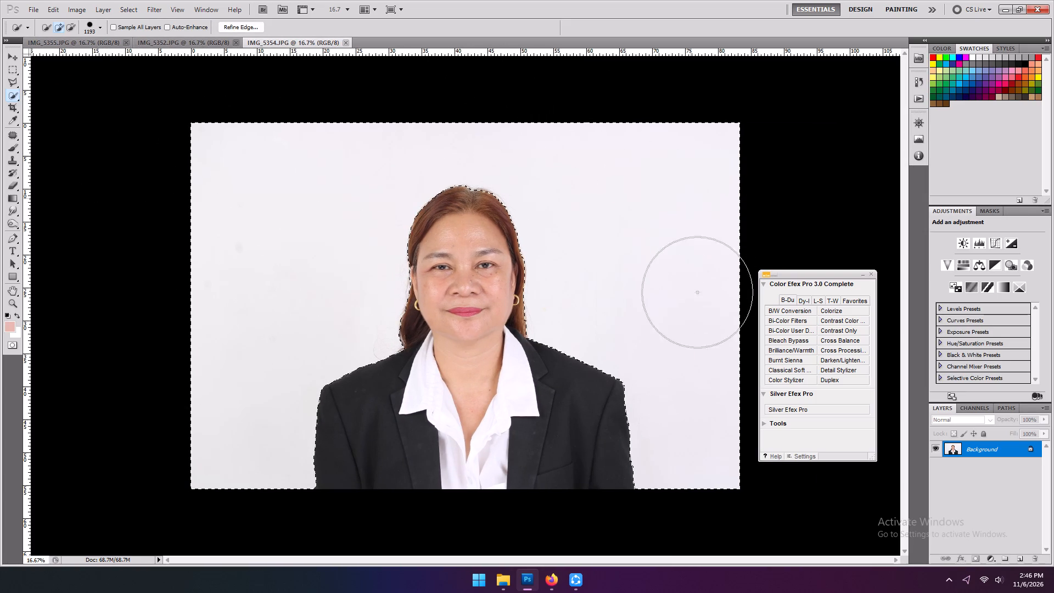
pyautogui.moveTo(697, 292); pyautogui.dragTo(697, 293)
# Refine the backdrop selection's edge along the woman's hair using Refine Edge with a brush size of 1000.
pyautogui.rightClick(657, 225)
pyautogui.click(686, 276)
pyautogui.click(688, 271)
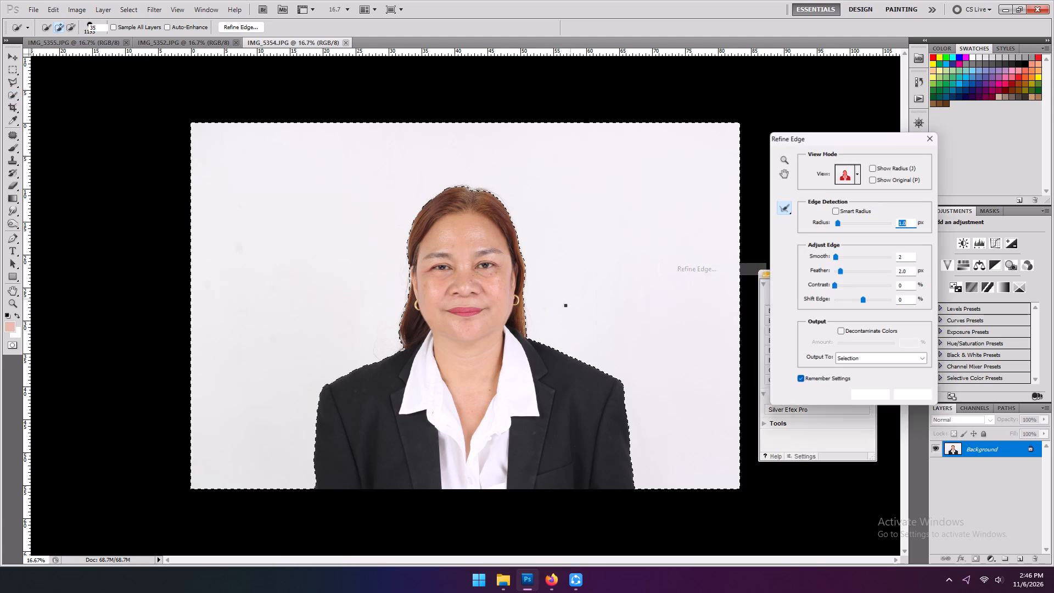
pyautogui.press(']')
pyautogui.click(609, 114)
pyautogui.press(']')
pyautogui.press(']')
pyautogui.press(']')
pyautogui.press(']')
pyautogui.press(']')
pyautogui.press(']')
pyautogui.press(']')
pyautogui.press(']')
pyautogui.press(']')
pyautogui.press(']')
pyautogui.press(']')
pyautogui.press(']')
pyautogui.press(']')
pyautogui.press(']')
pyautogui.press(']')
pyautogui.press(']')
pyautogui.press(']')
pyautogui.press(']')
pyautogui.press(']')
pyautogui.press(']')
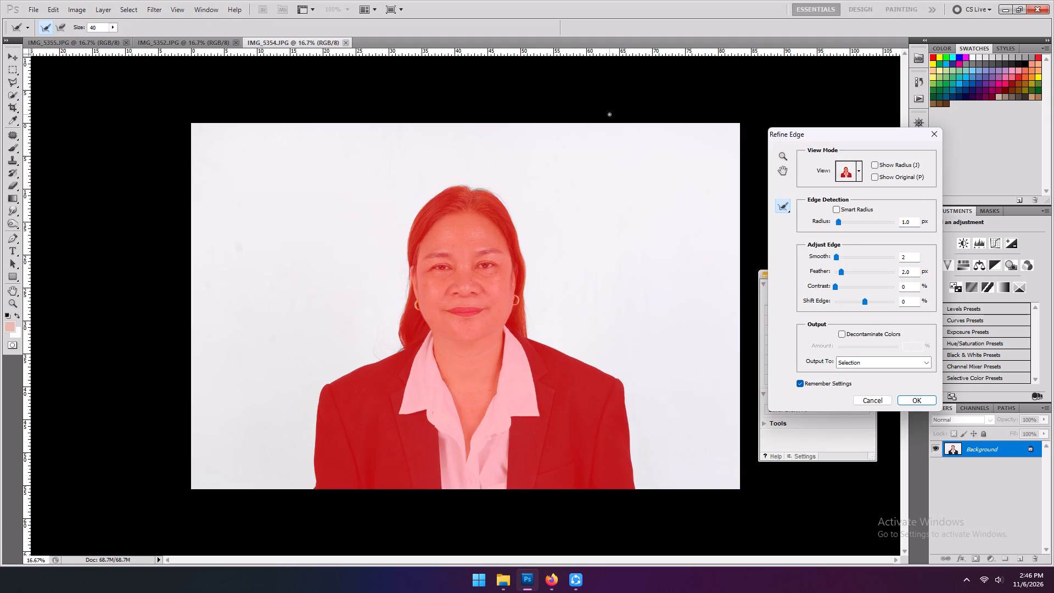
pyautogui.moveTo(558, 310); pyautogui.dragTo(390, 325)
pyautogui.press('Return')
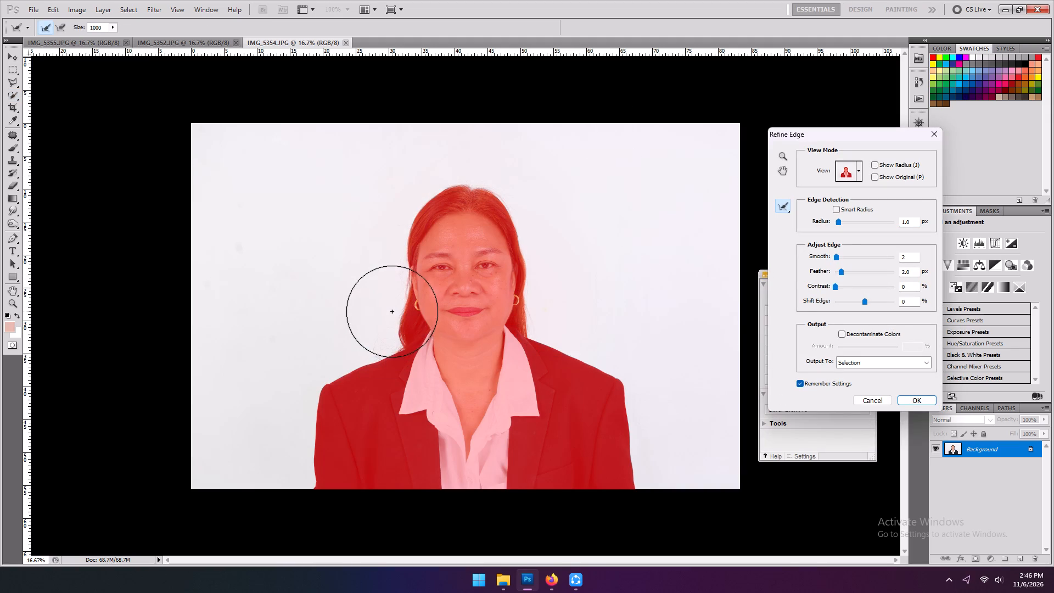
# Fill the selected backdrop with the white background colour and deselect it.
pyautogui.hotkey('ctrl', 'BackSpace')
pyautogui.press('Return')
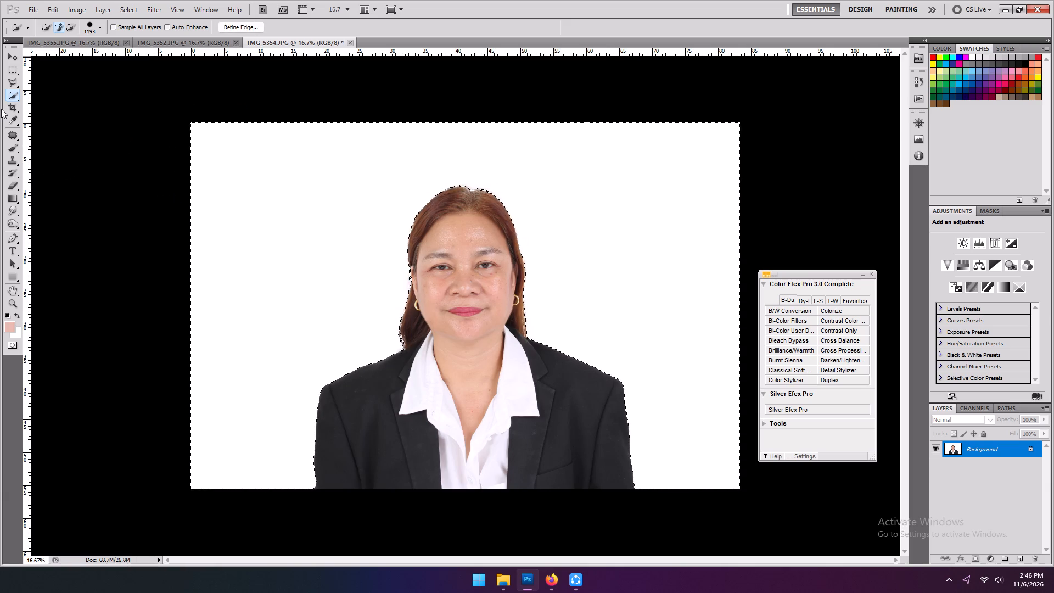
pyautogui.click(15, 133)
pyautogui.click(50, 133)
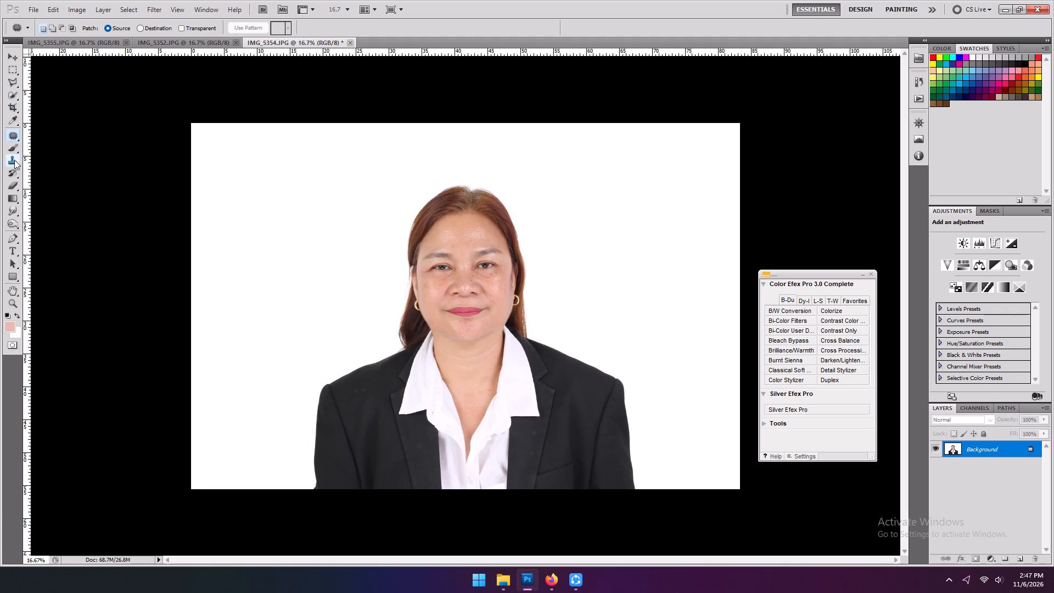
# Erase leftover backdrop tint beside the hair on the photo's right side with an 800 px Eraser.
pyautogui.click(10, 183)
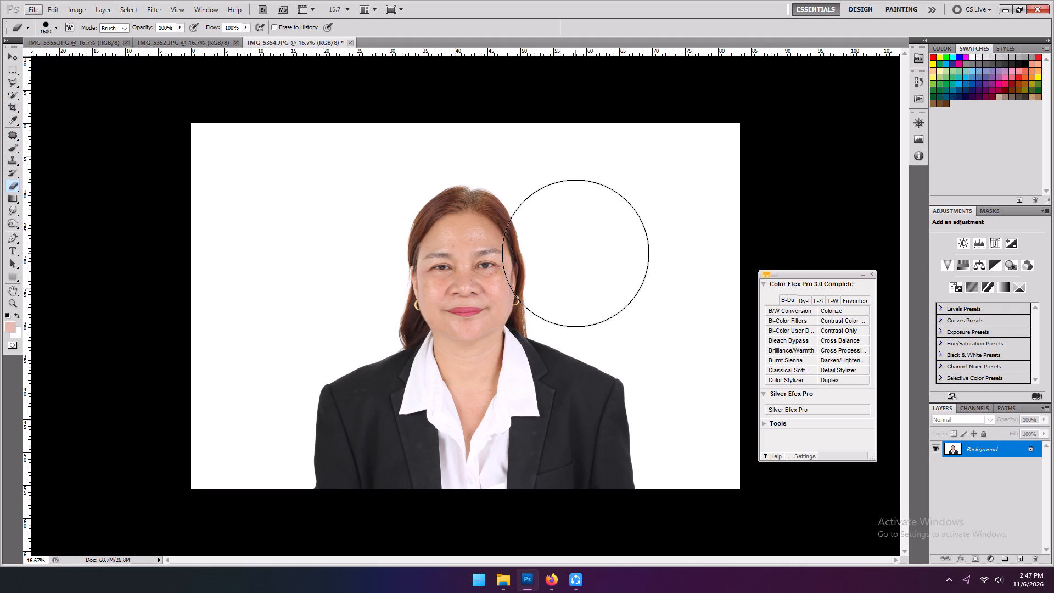
pyautogui.press('[')
pyautogui.press('[')
pyautogui.press('[')
pyautogui.press('[')
pyautogui.press('[')
pyautogui.press('[')
pyautogui.press('[')
pyautogui.press('[')
pyautogui.moveTo(565, 298); pyautogui.dragTo(565, 298)
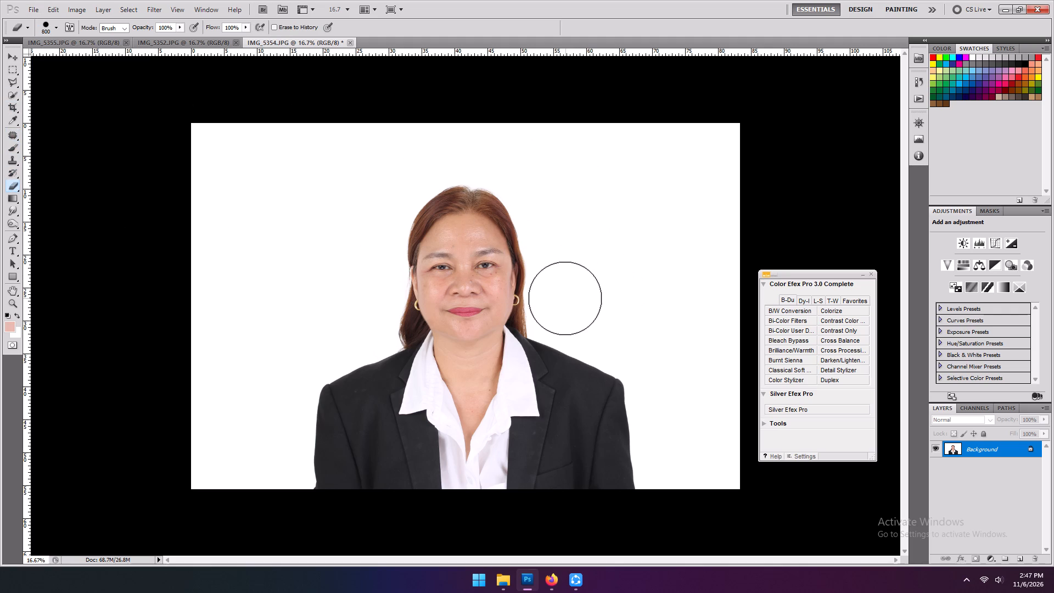
pyautogui.moveTo(565, 298); pyautogui.dragTo(616, 213)
# Erase backdrop tint near the hair ends above the shoulder on the photo's left side with a 200 px Eraser, undoing the last stroke.
pyautogui.keyDown('alt'); pyautogui.scroll(7, 354, 317); pyautogui.keyUp('alt')
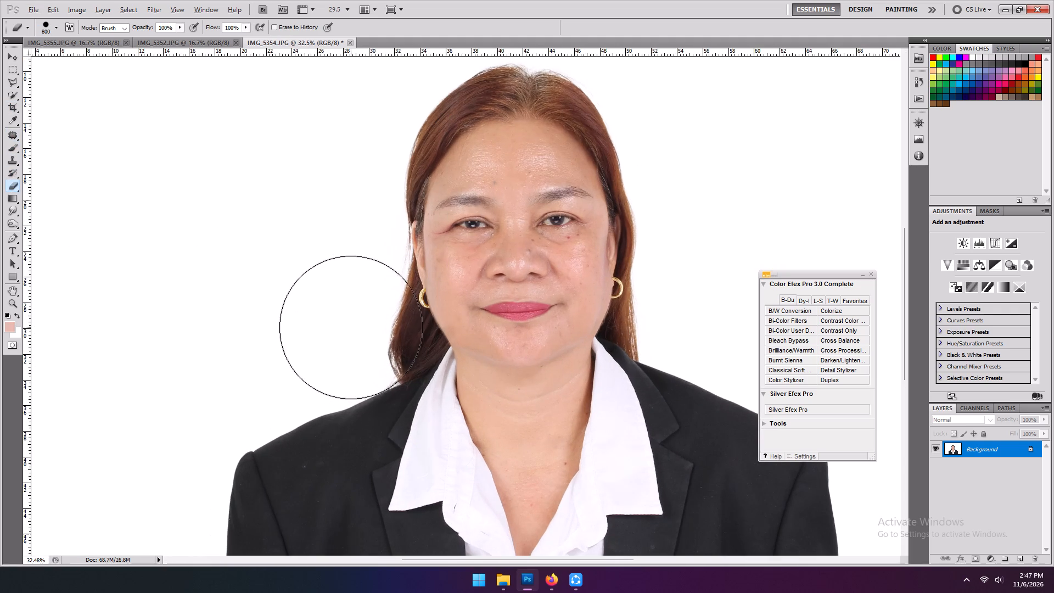
pyautogui.press('[')
pyautogui.press('[')
pyautogui.press('[')
pyautogui.press('[')
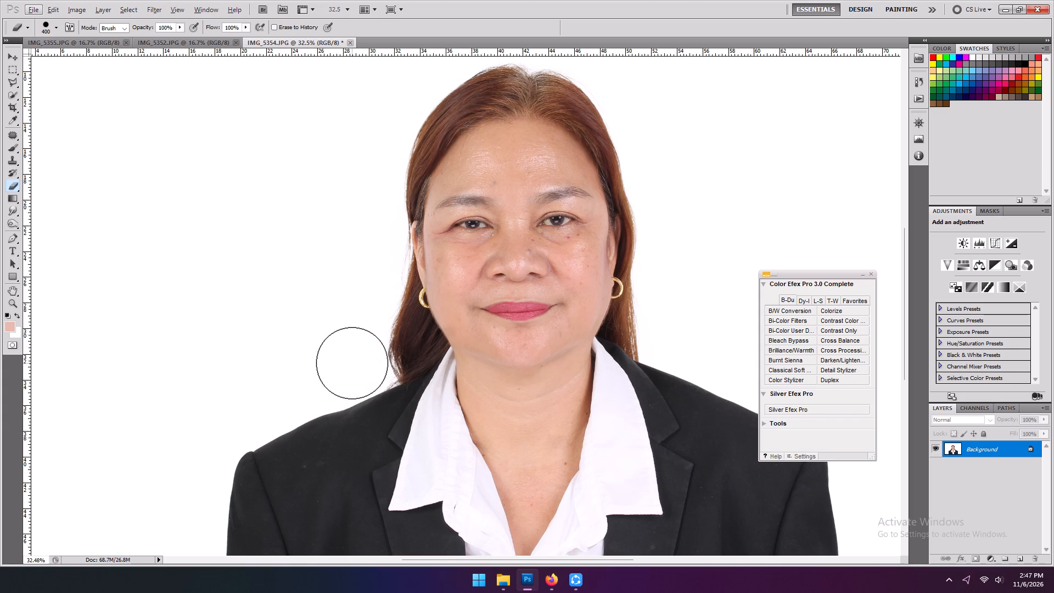
pyautogui.press('[')
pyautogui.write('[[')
pyautogui.moveTo(383, 374); pyautogui.dragTo(380, 372)
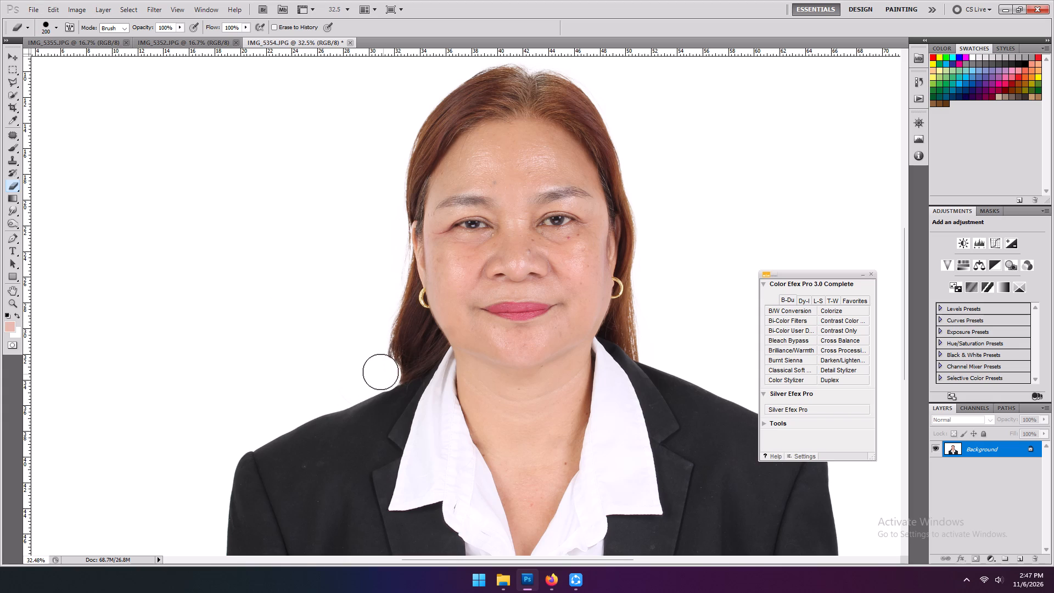
pyautogui.moveTo(380, 372); pyautogui.dragTo(375, 354)
pyautogui.hotkey('ctrl', 'alt', 'z')
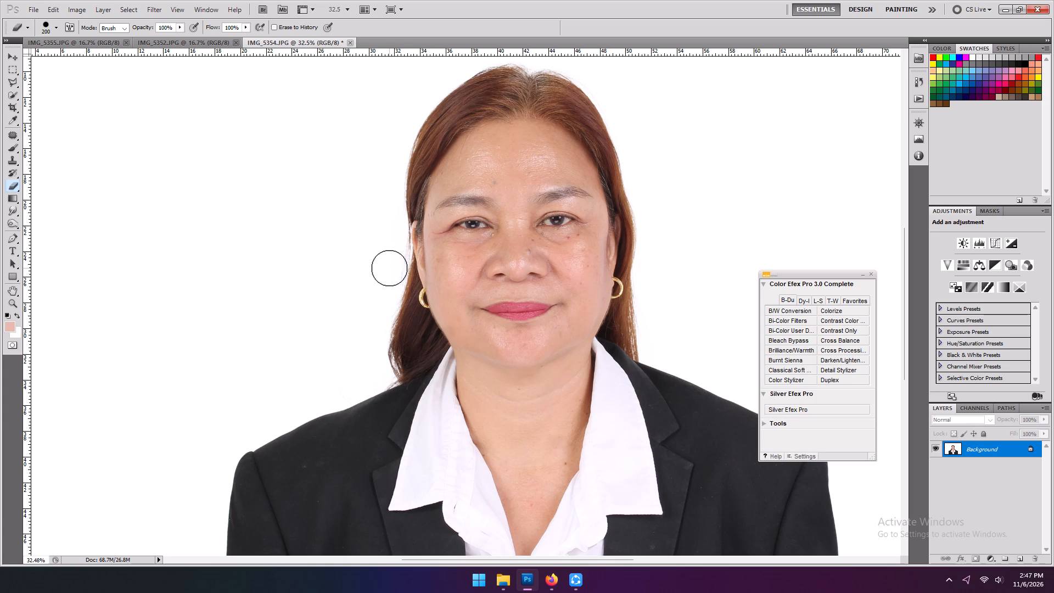
# Erase leftover backdrop tint along the hair from beside the ear up to the temple on the photo's left side.
pyautogui.moveTo(388, 269); pyautogui.dragTo(391, 255)
pyautogui.click(393, 253)
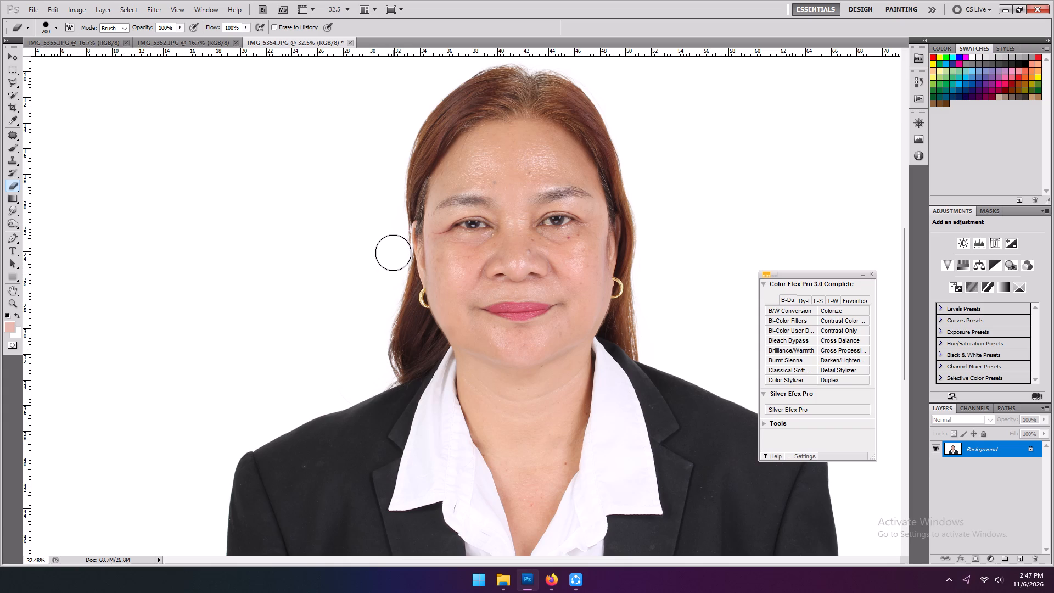
pyautogui.click(393, 240)
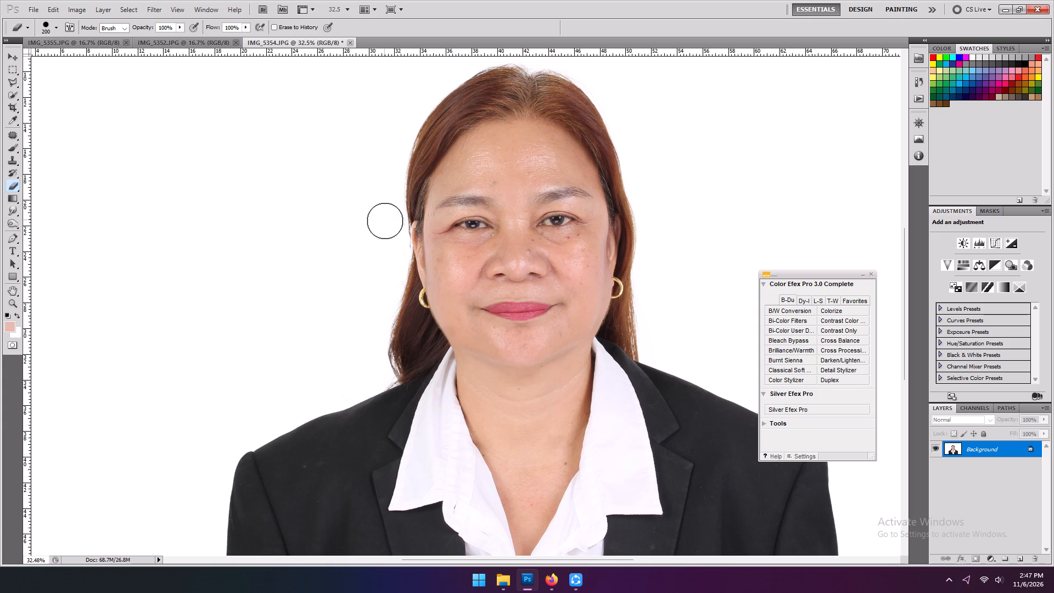
pyautogui.click(391, 227)
pyautogui.click(392, 234)
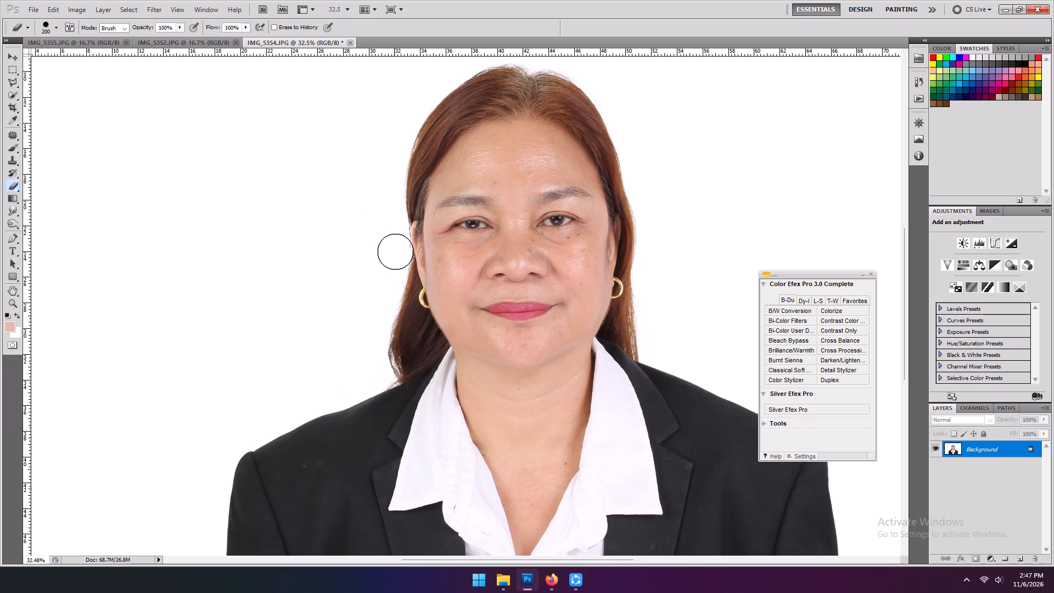
pyautogui.click(394, 248)
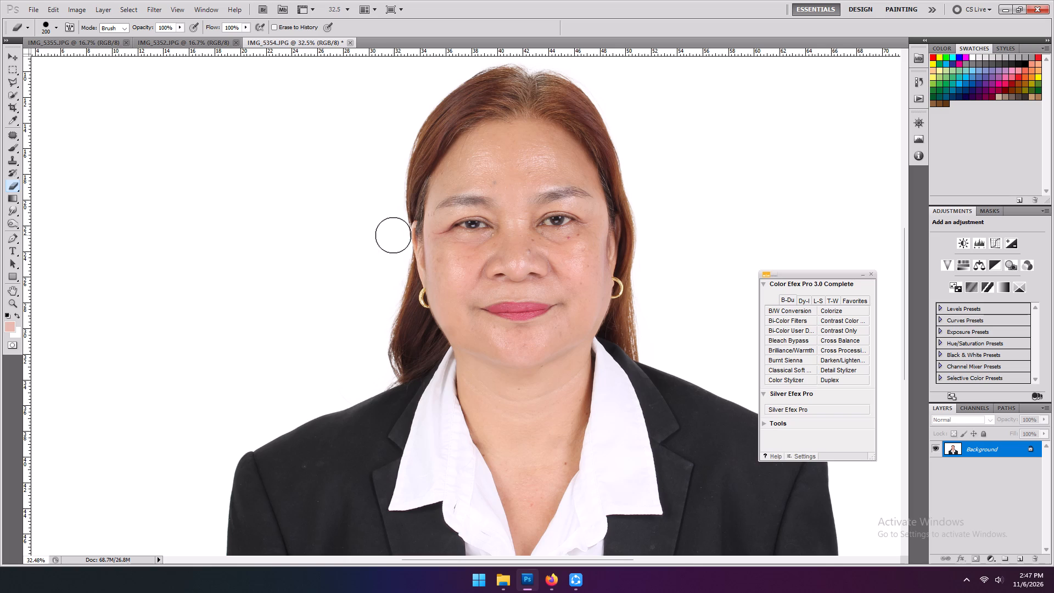
pyautogui.click(393, 235)
pyautogui.moveTo(388, 189); pyautogui.dragTo(397, 131)
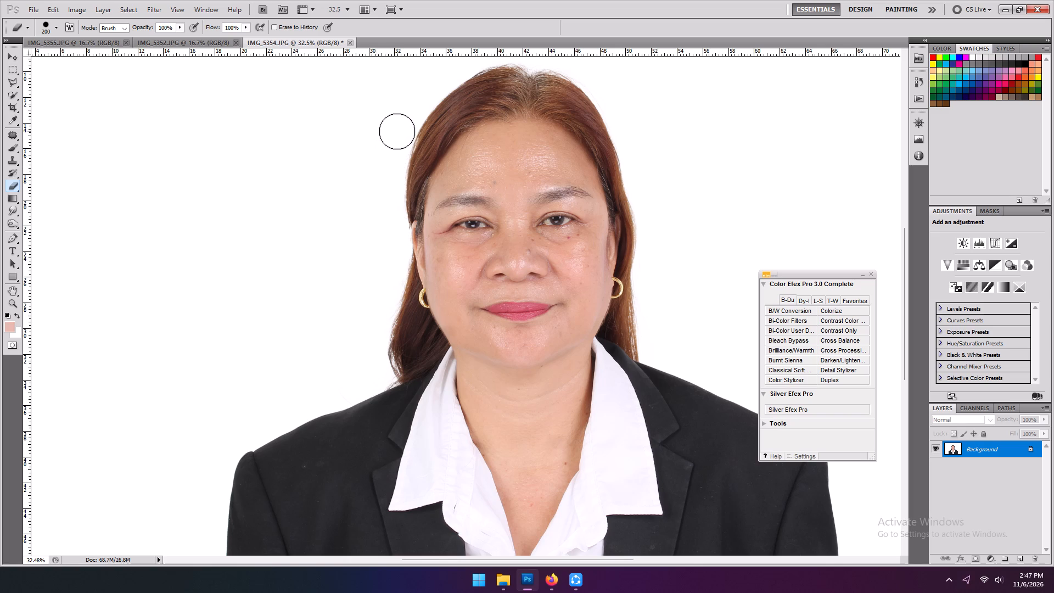
pyautogui.moveTo(397, 137); pyautogui.dragTo(391, 151)
# Erase leftover backdrop tint above the crown of the woman's head with the 200 px Eraser.
pyautogui.scroll(7, 393, 152)
pyautogui.moveTo(474, 99); pyautogui.dragTo(477, 100)
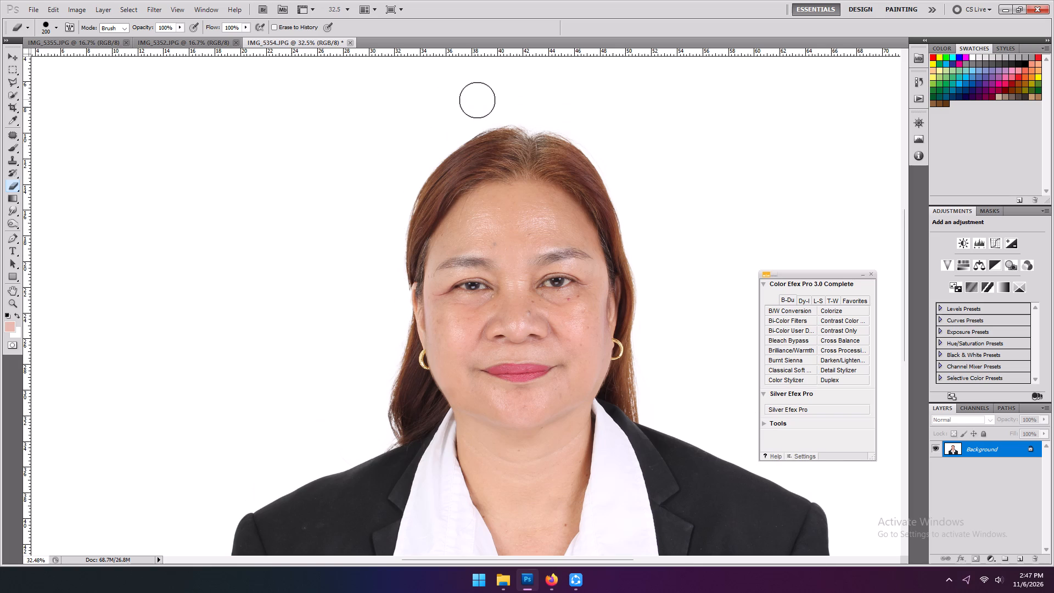
pyautogui.moveTo(477, 100); pyautogui.dragTo(556, 110)
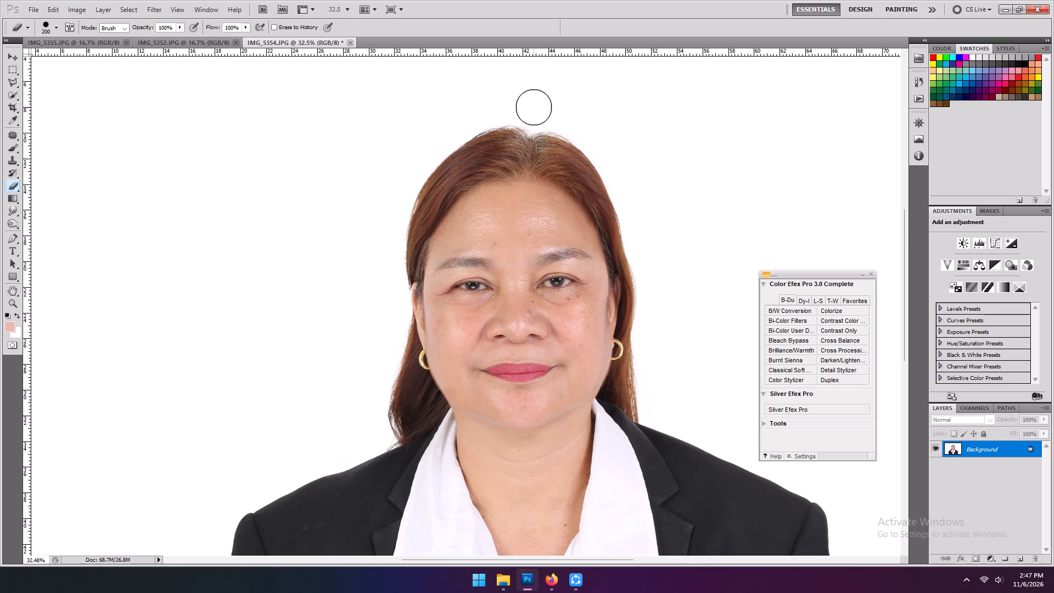
pyautogui.moveTo(500, 106); pyautogui.dragTo(554, 110)
pyautogui.moveTo(521, 109); pyautogui.dragTo(557, 113)
pyautogui.moveTo(557, 113); pyautogui.dragTo(611, 127)
# Erase leftover backdrop tint down the hair on the photo's right side, from the top of the head to the shoulder.
pyautogui.moveTo(584, 116); pyautogui.dragTo(657, 244)
pyautogui.moveTo(644, 220); pyautogui.dragTo(646, 252)
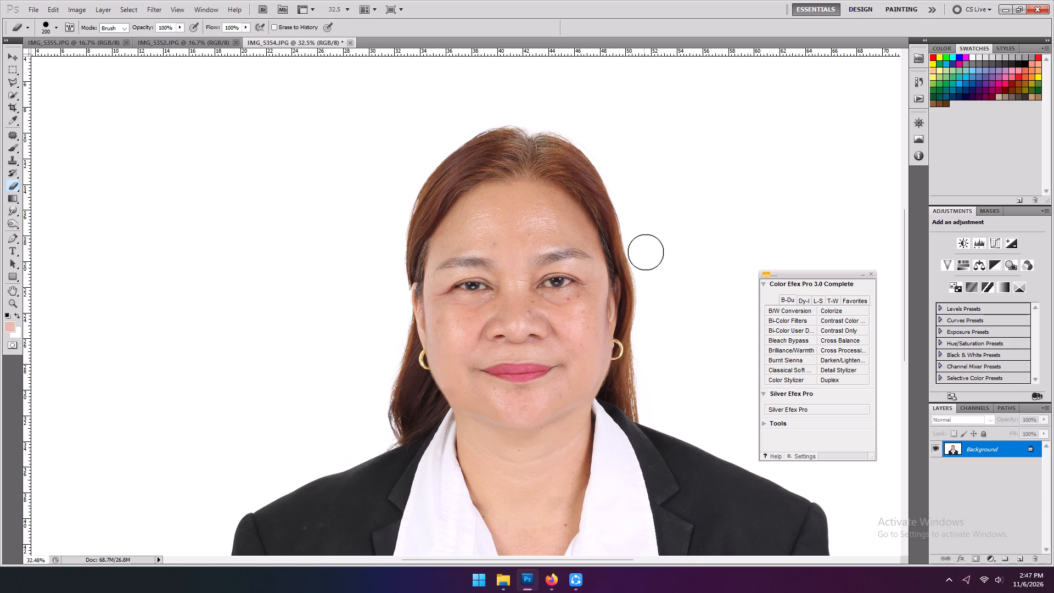
pyautogui.moveTo(646, 252); pyautogui.dragTo(653, 311)
pyautogui.moveTo(653, 311); pyautogui.dragTo(653, 329)
pyautogui.moveTo(655, 354); pyautogui.dragTo(655, 363)
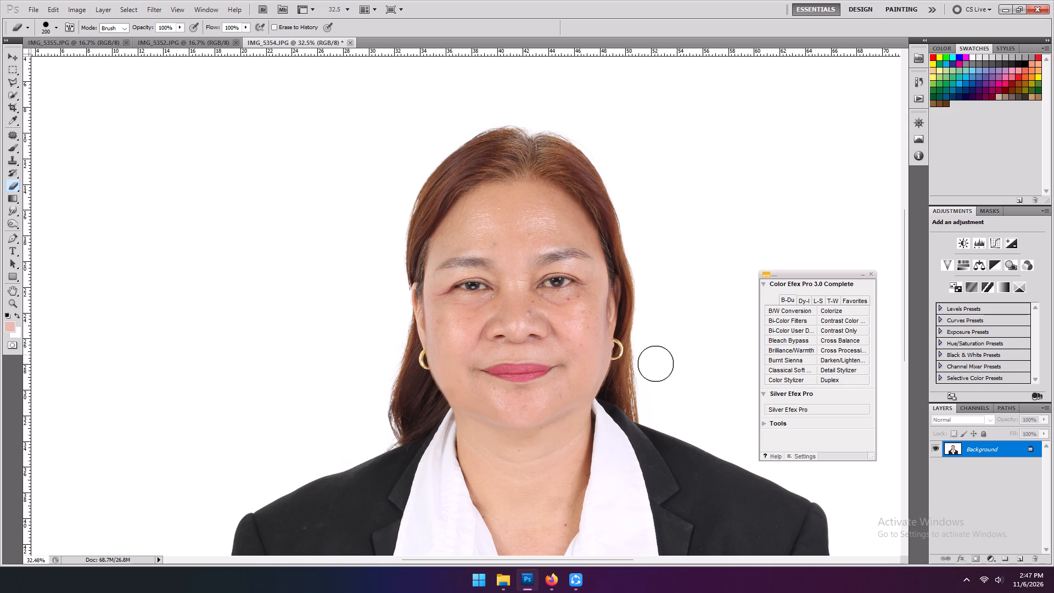
pyautogui.moveTo(655, 363); pyautogui.dragTo(664, 396)
# Crop the portrait to 2 x 2 in at 300 pixels/inch, framing the head and shoulders with white space above the hair.
pyautogui.keyDown('alt'); pyautogui.scroll(-5, 677, 374); pyautogui.keyUp('alt')
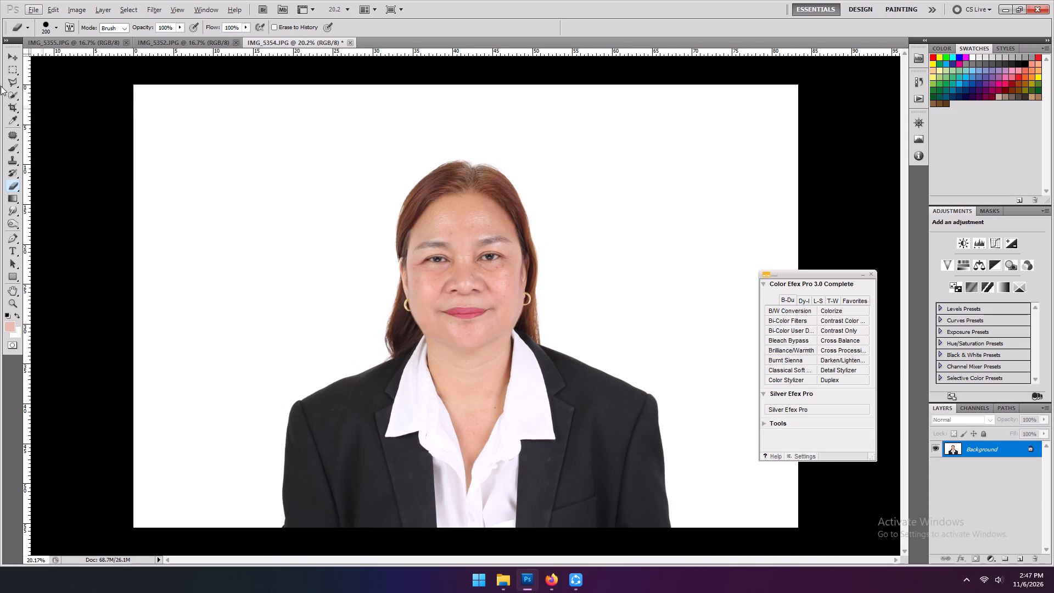
pyautogui.click(6, 108)
pyautogui.keyDown('alt'); pyautogui.scroll(4, 189, 191); pyautogui.keyUp('alt')
pyautogui.scroll(-3, 295, 161)
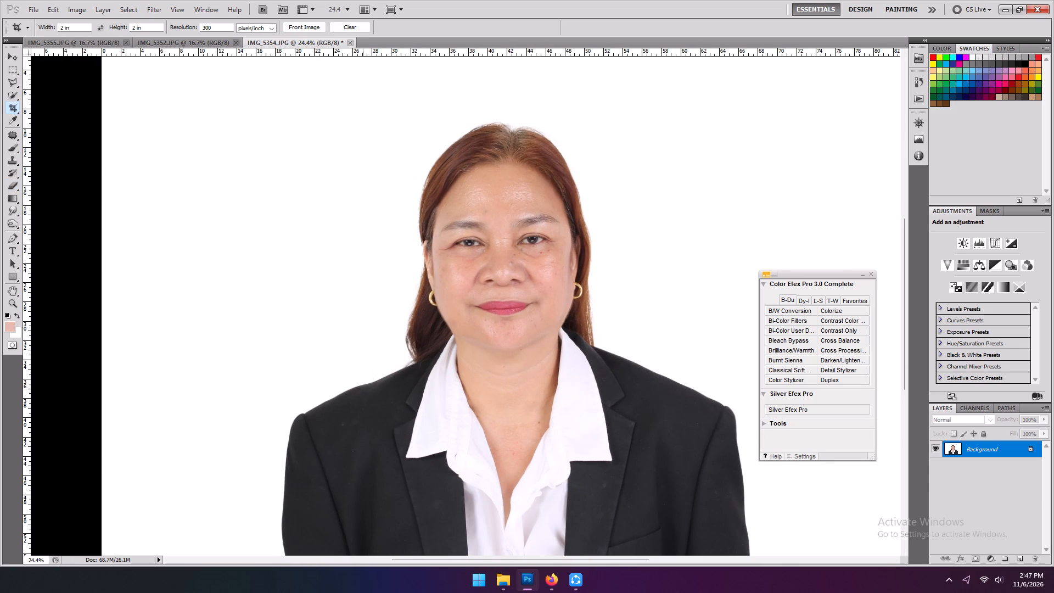
pyautogui.moveTo(360, 97); pyautogui.dragTo(708, 509)
pyautogui.moveTo(601, 244); pyautogui.dragTo(578, 285)
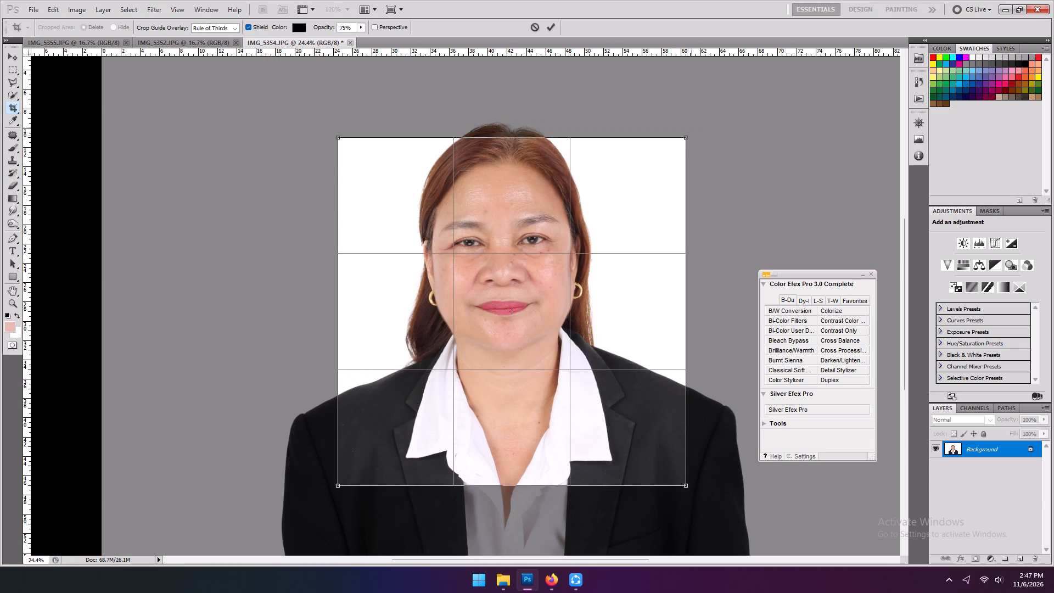
pyautogui.keyDown('alt'); pyautogui.keyDown('shift'); pyautogui.moveTo(684, 138); pyautogui.dragTo(710, 105); pyautogui.keyUp('shift'); pyautogui.keyUp('alt')
pyautogui.moveTo(595, 244); pyautogui.dragTo(596, 228)
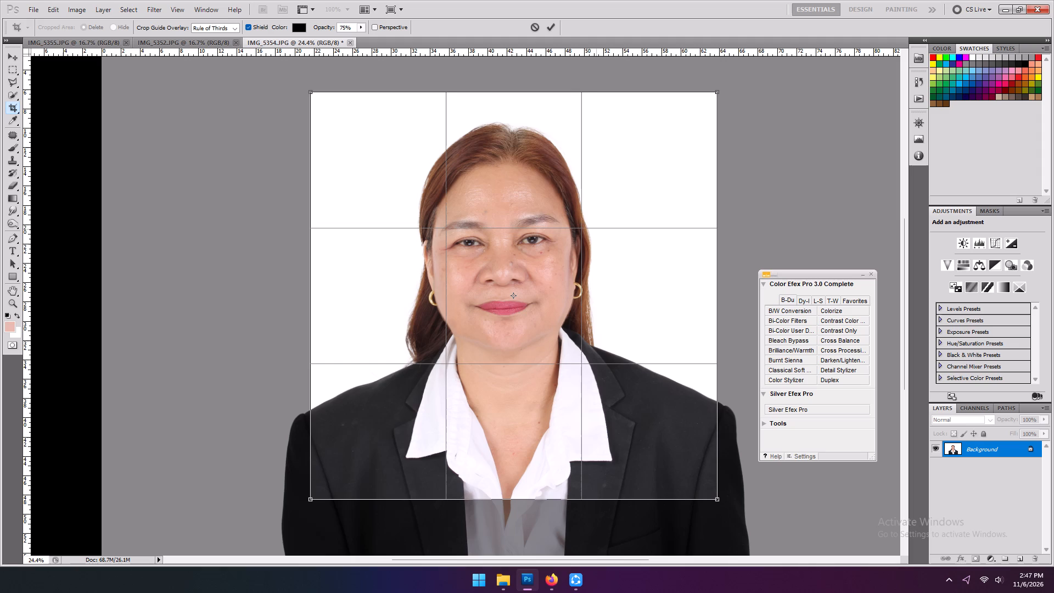
pyautogui.press('Left')
pyautogui.press('Up')
pyautogui.press('Up')
pyautogui.press('Left')
pyautogui.press('Left')
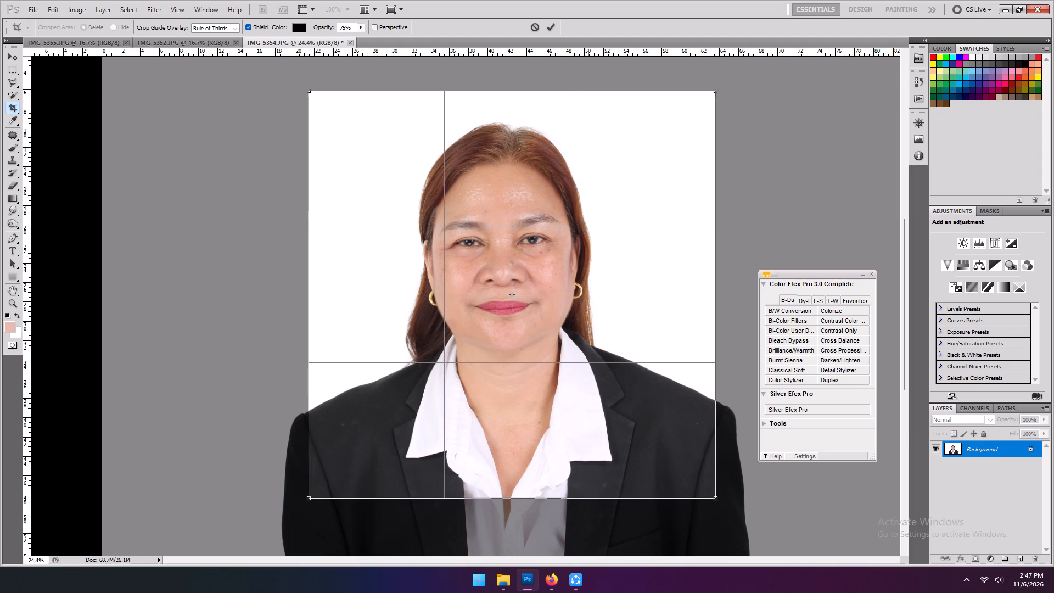
pyautogui.press('Left')
pyautogui.press('Left')
pyautogui.press('Return')
# Select the whole cropped photo and free-transform it to about 113.39% scale and 1.32° rotation, shifted horizontally to about X 306.51 px.
pyautogui.keyDown('alt'); pyautogui.scroll(5, 509, 301); pyautogui.keyUp('alt')
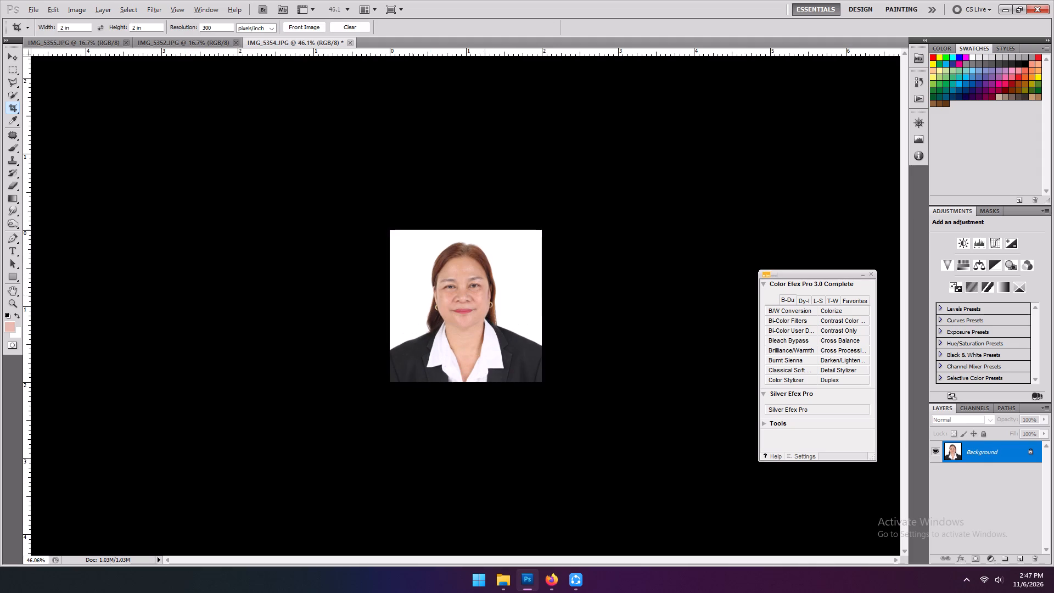
pyautogui.click(12, 69)
pyautogui.moveTo(234, 159); pyautogui.dragTo(901, 592)
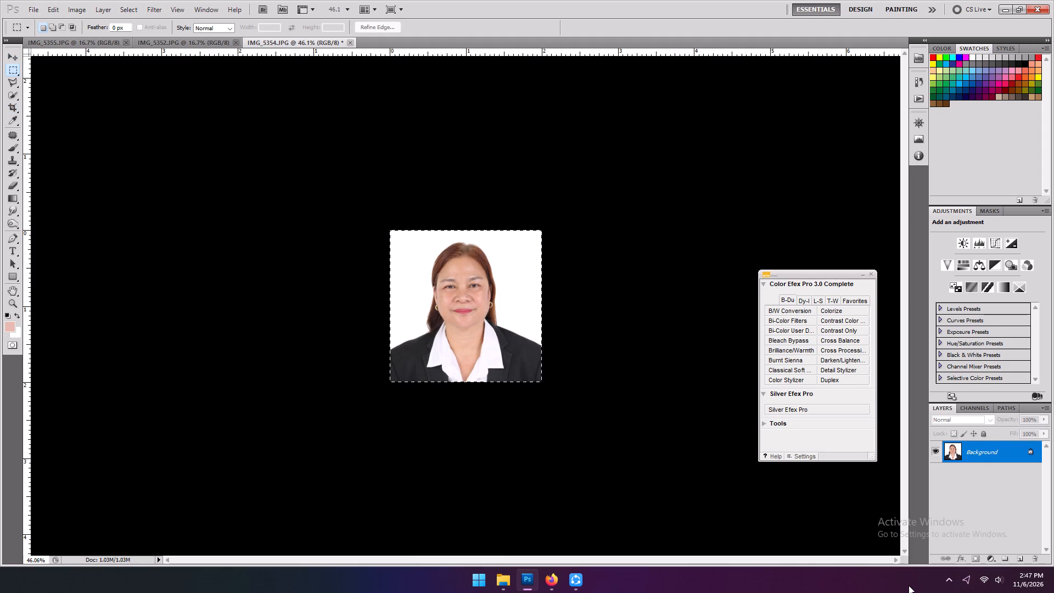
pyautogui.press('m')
pyautogui.hotkey('ctrl', 't')
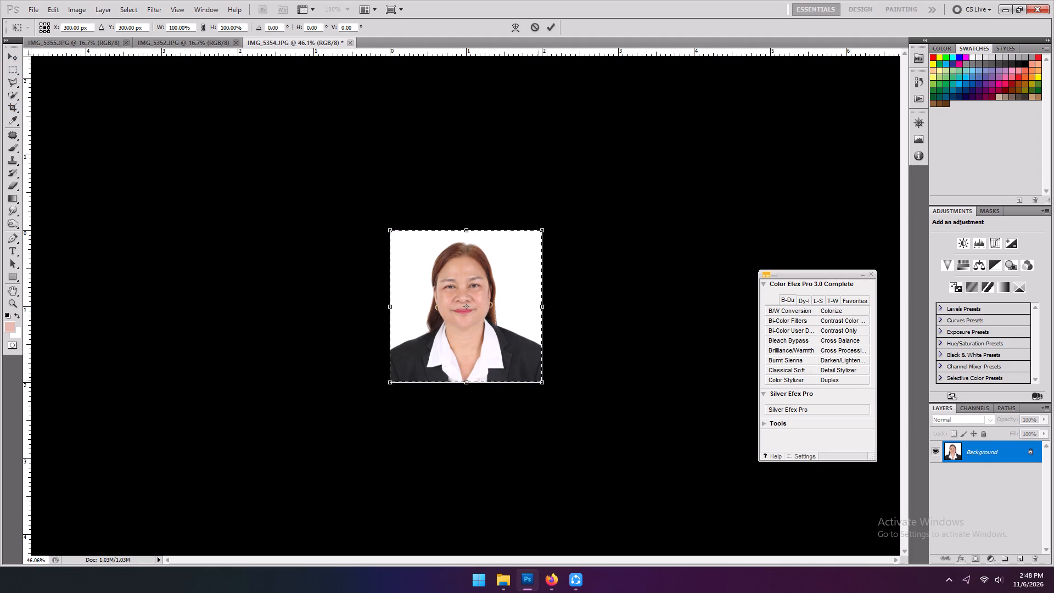
pyautogui.keyDown('alt'); pyautogui.keyDown('shift'); pyautogui.moveTo(543, 385); pyautogui.dragTo(550, 397); pyautogui.keyUp('shift'); pyautogui.keyUp('alt')
pyautogui.click(578, 401)
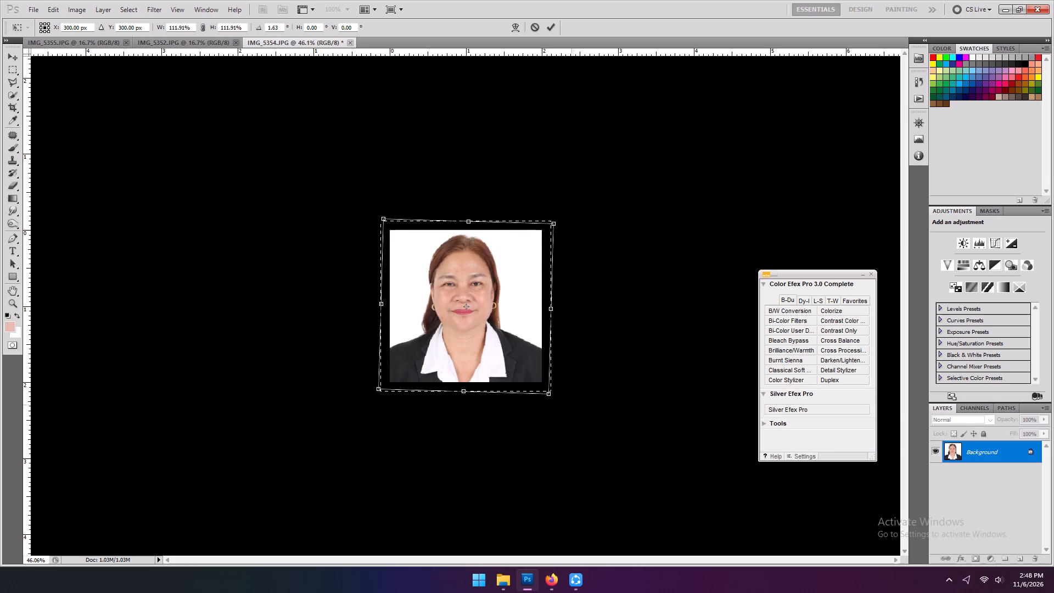
pyautogui.press('Right')
pyautogui.press('Right')
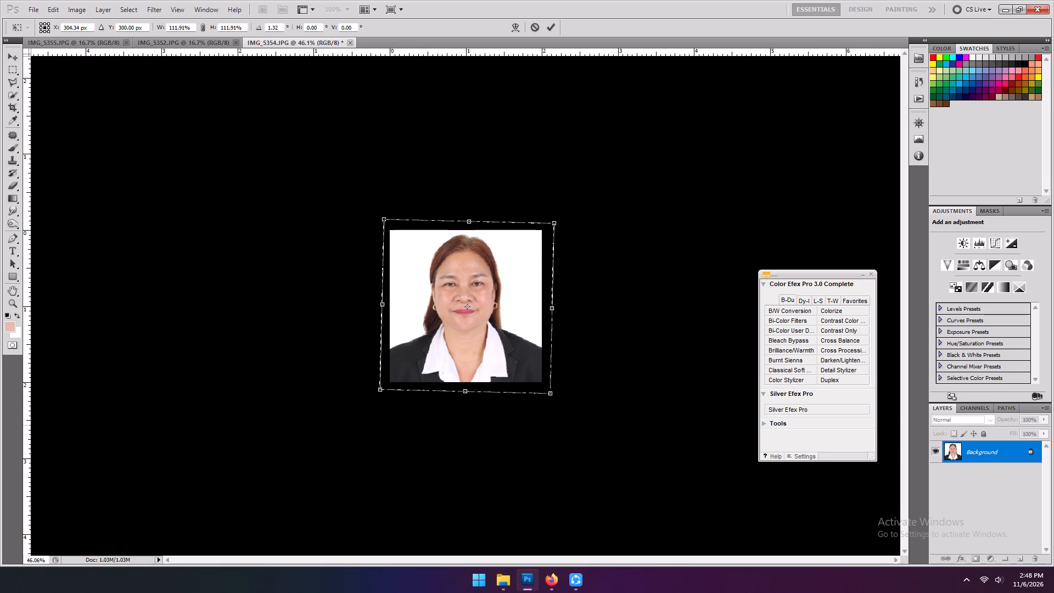
pyautogui.press('Right')
pyautogui.keyDown('alt'); pyautogui.keyDown('shift'); pyautogui.click(553, 395); pyautogui.keyUp('shift'); pyautogui.keyUp('alt')
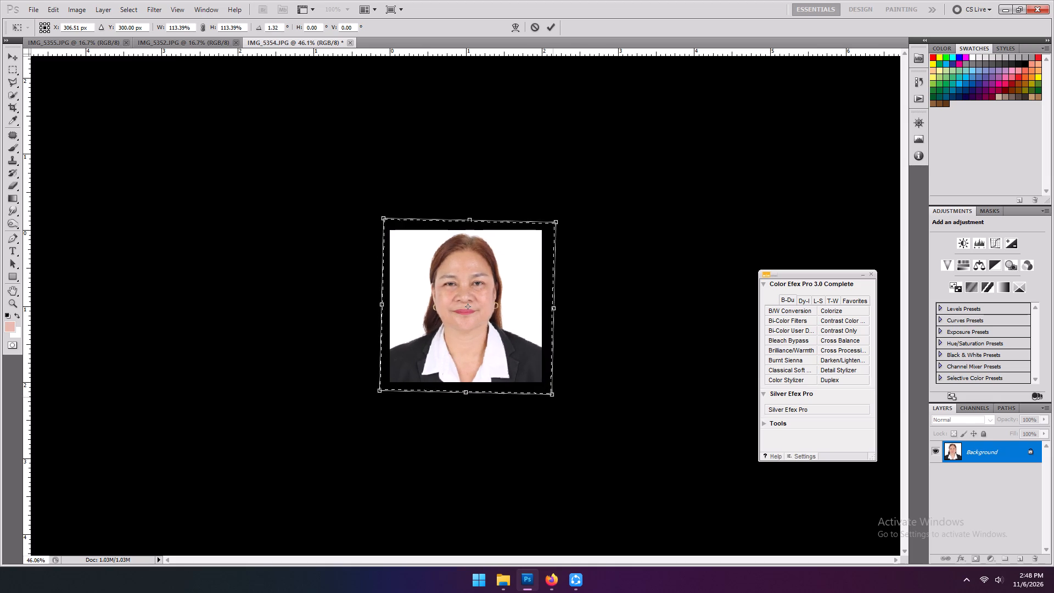
# Lower the transformed portrait to about Y 323.88 px, apply the transform and deselect the photo.
pyautogui.press('Down')
pyautogui.press('Down')
pyautogui.press('Down')
pyautogui.press('Down')
pyautogui.press('Down')
pyautogui.press('Down')
pyautogui.press('Down')
pyautogui.press('Down')
pyautogui.press('Down')
pyautogui.press('Down')
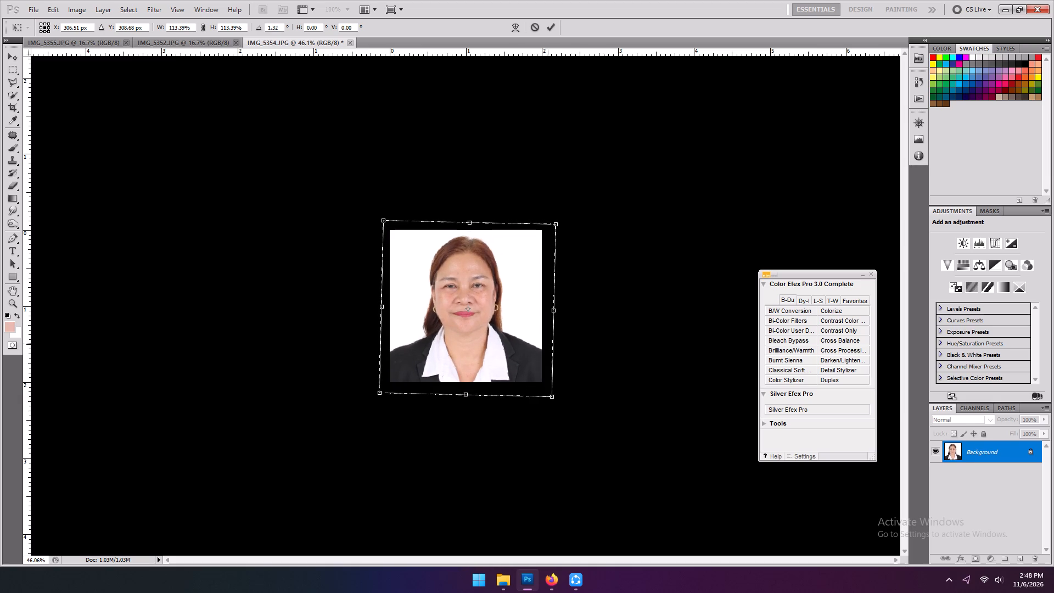
pyautogui.press('Down')
pyautogui.press('Down')
pyautogui.press('Up')
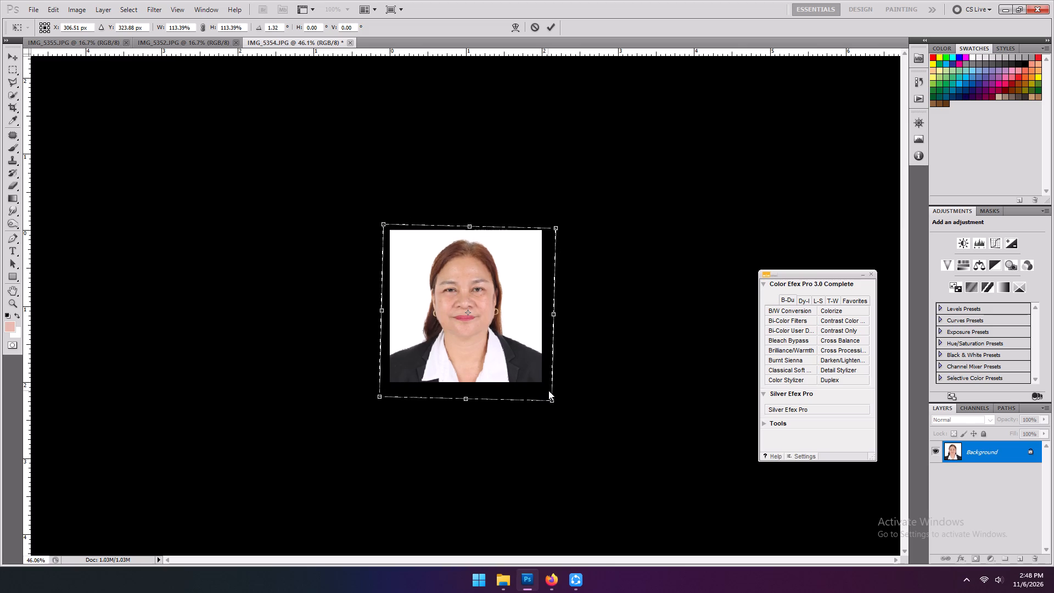
pyautogui.press('Left')
pyautogui.press('Right')
pyautogui.press('Right')
pyautogui.click(614, 368)
pyautogui.press('Return')
pyautogui.click(612, 342)
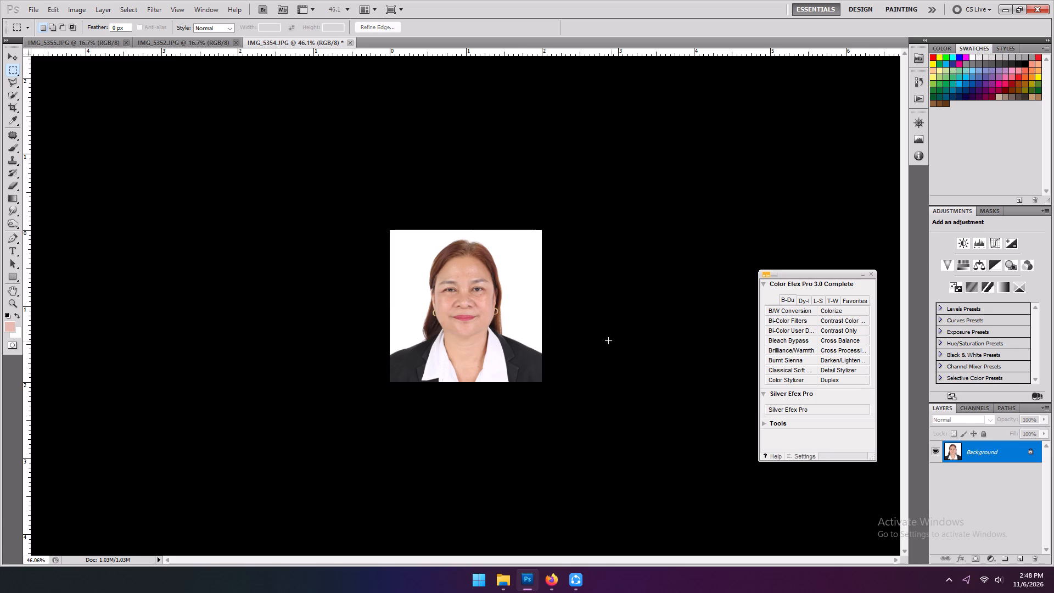
# Run the layout action that builds a print sheet with two large, two medium and six small copies of the portrait.
pyautogui.press('F5')
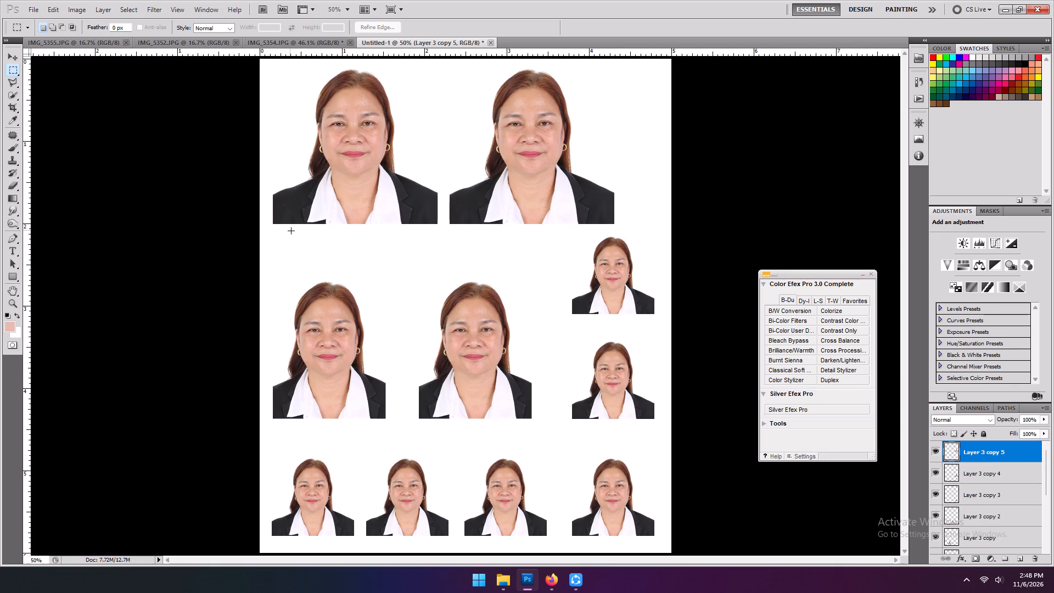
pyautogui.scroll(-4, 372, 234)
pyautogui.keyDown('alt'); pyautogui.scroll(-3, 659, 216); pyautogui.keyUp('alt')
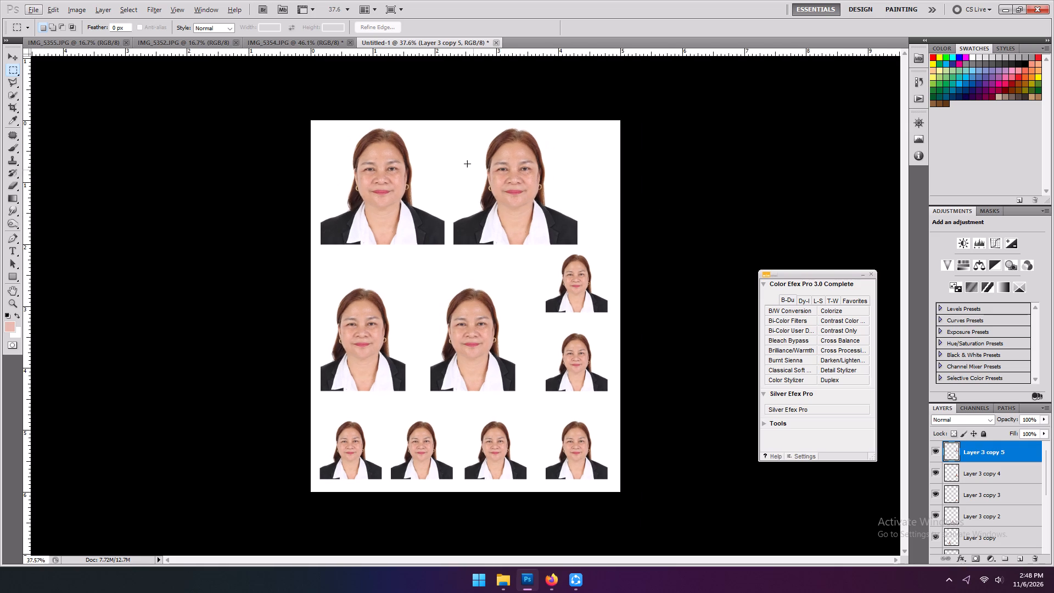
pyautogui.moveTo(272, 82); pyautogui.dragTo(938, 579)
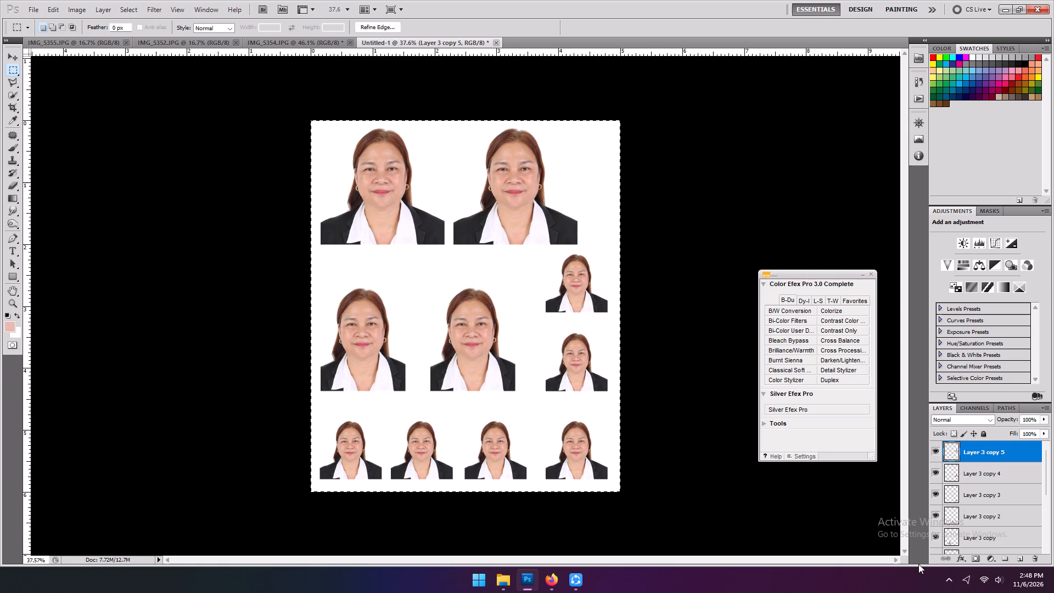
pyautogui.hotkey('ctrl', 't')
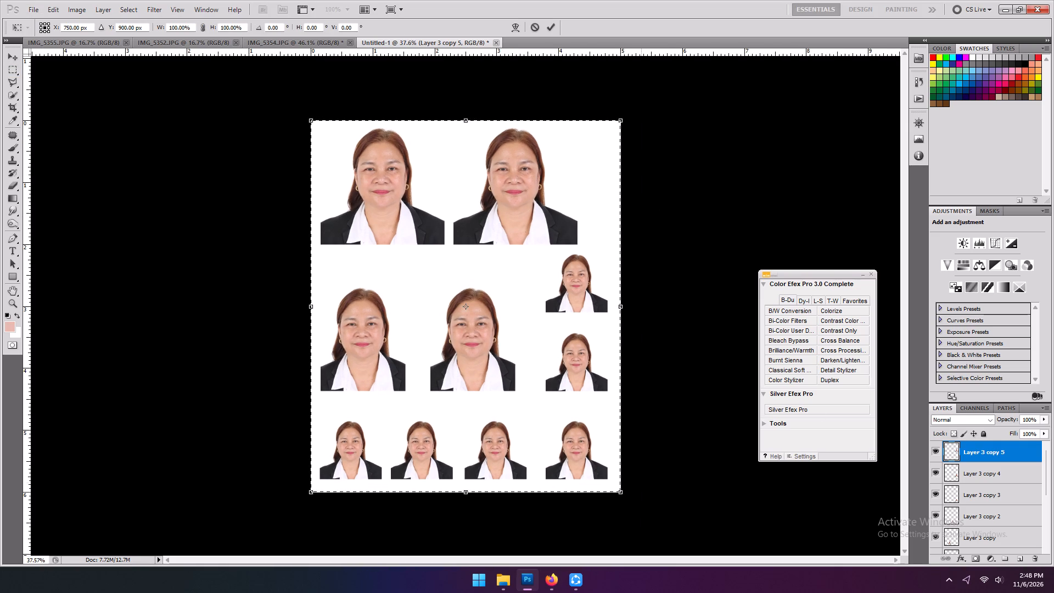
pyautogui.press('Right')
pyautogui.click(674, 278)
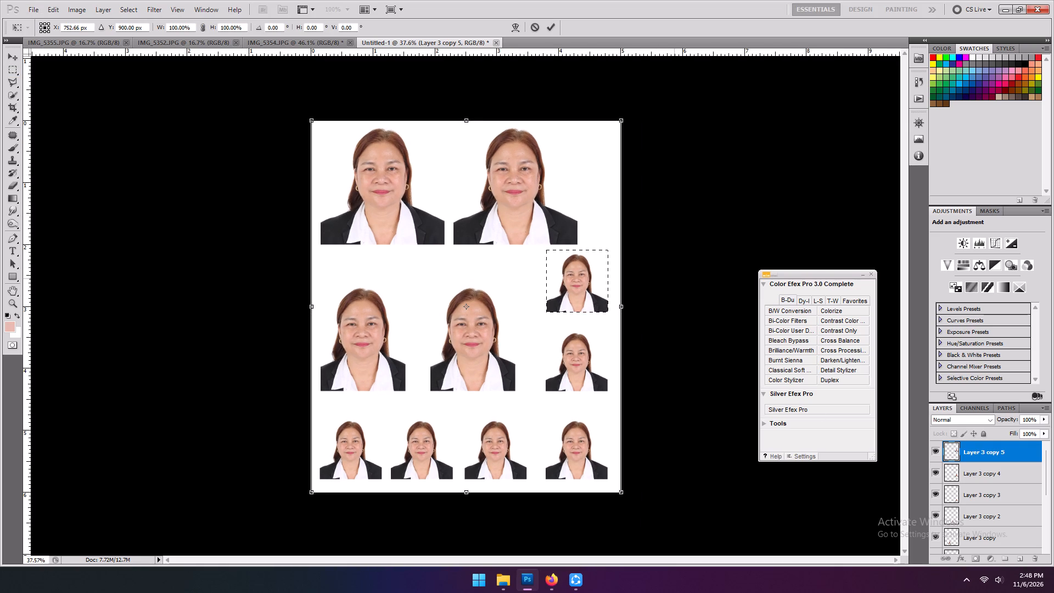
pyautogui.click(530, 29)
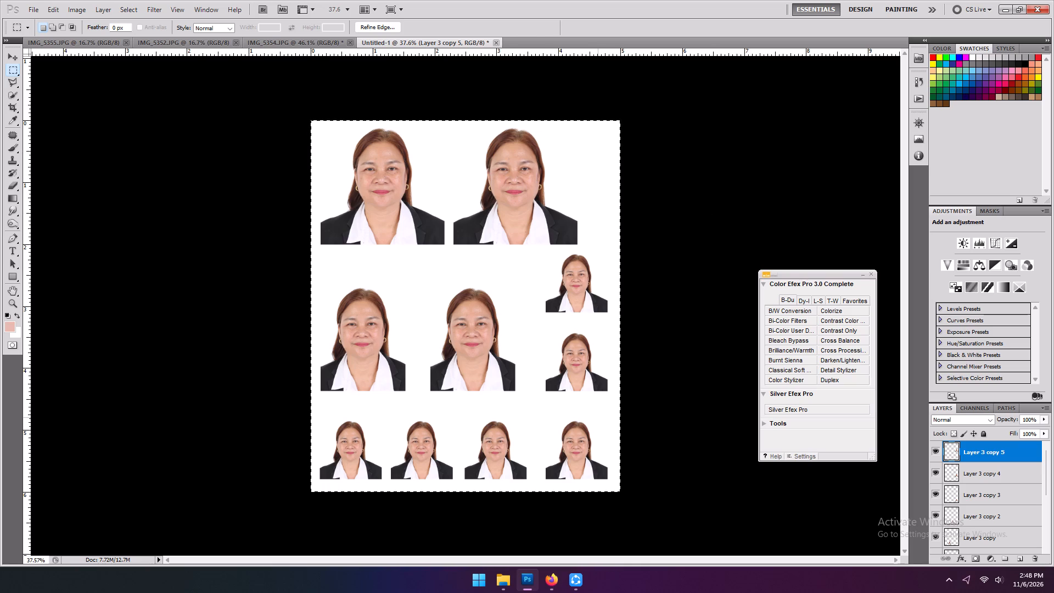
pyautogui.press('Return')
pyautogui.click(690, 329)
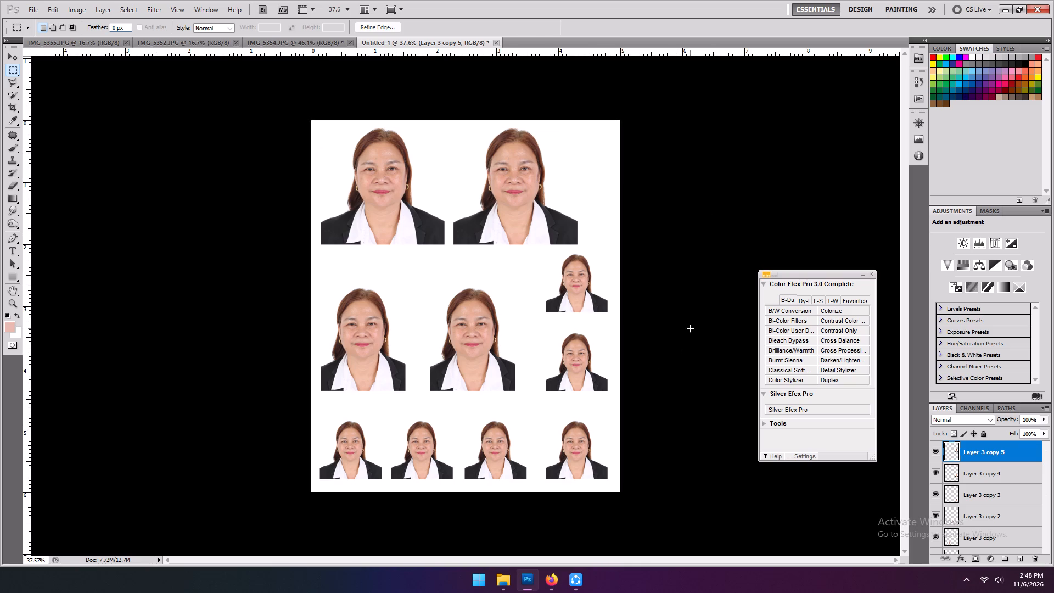
# Save the print sheet as Photoshop file 404 in the 11-06-26 folder and close it.
pyautogui.doubleClick(502, 41)
pyautogui.hotkey('ctrl', 'shift', 's')
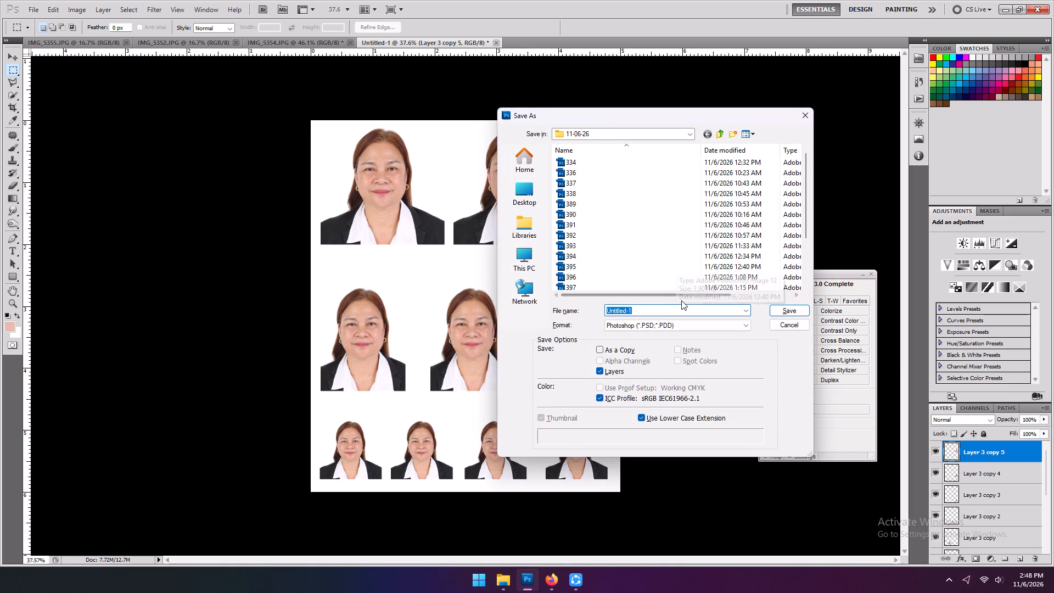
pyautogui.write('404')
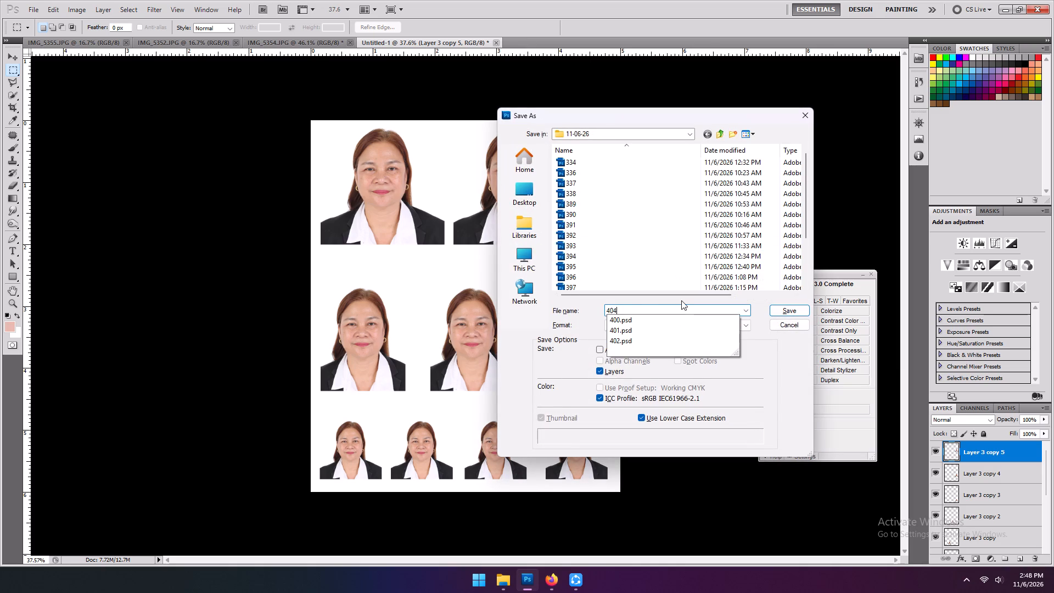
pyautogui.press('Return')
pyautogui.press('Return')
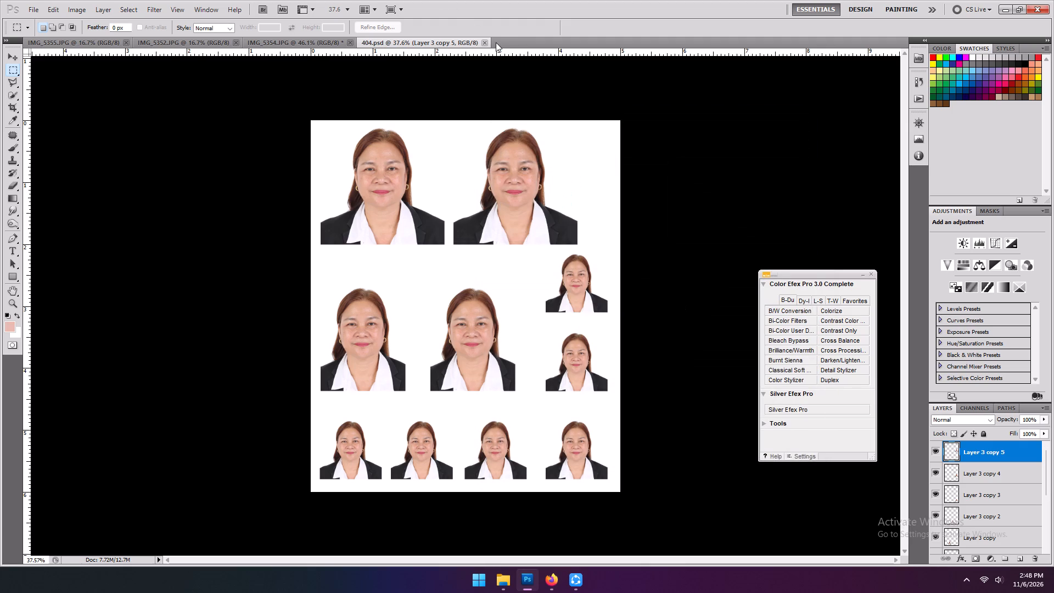
pyautogui.click(486, 42)
pyautogui.click(605, 243)
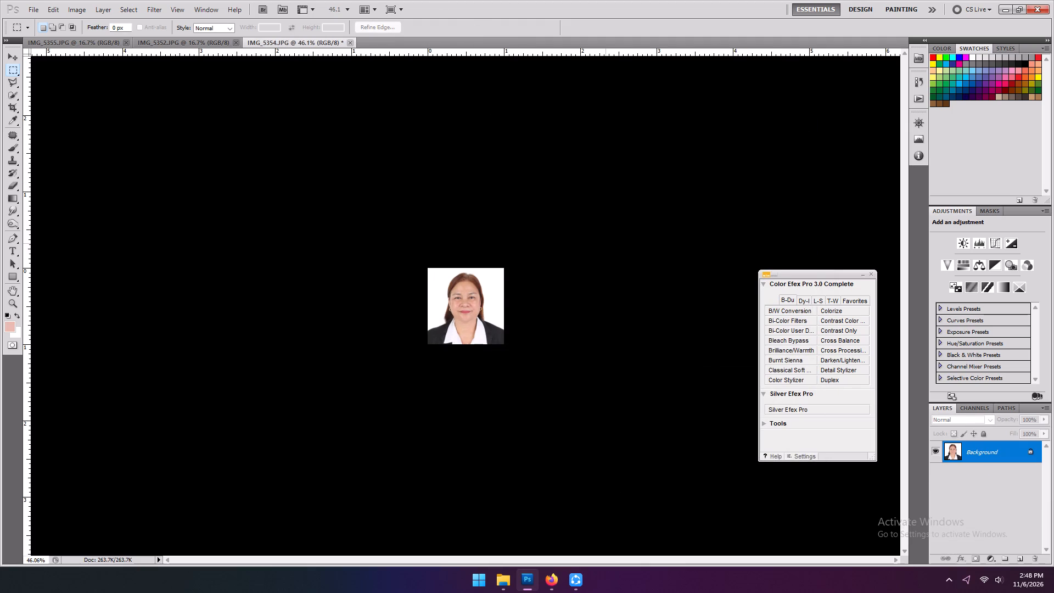
# Undo the last three history states of IMG_5354 and save the 2 x 2 in portrait as a JPEG under the same name.
pyautogui.hotkey('ctrl', 'alt', 'z')
pyautogui.hotkey('ctrl', 'alt', 'z')
pyautogui.hotkey('ctrl', 'alt', 'z')
pyautogui.hotkey('ctrl', 'shift', 's')
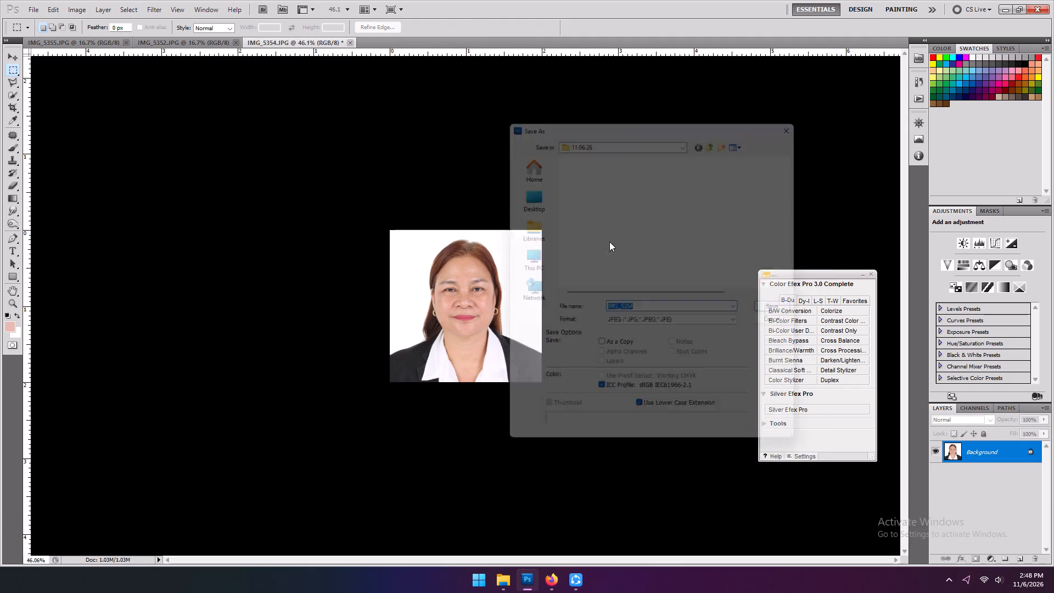
pyautogui.press('Return')
pyautogui.press('Return')
pyautogui.press('Return')
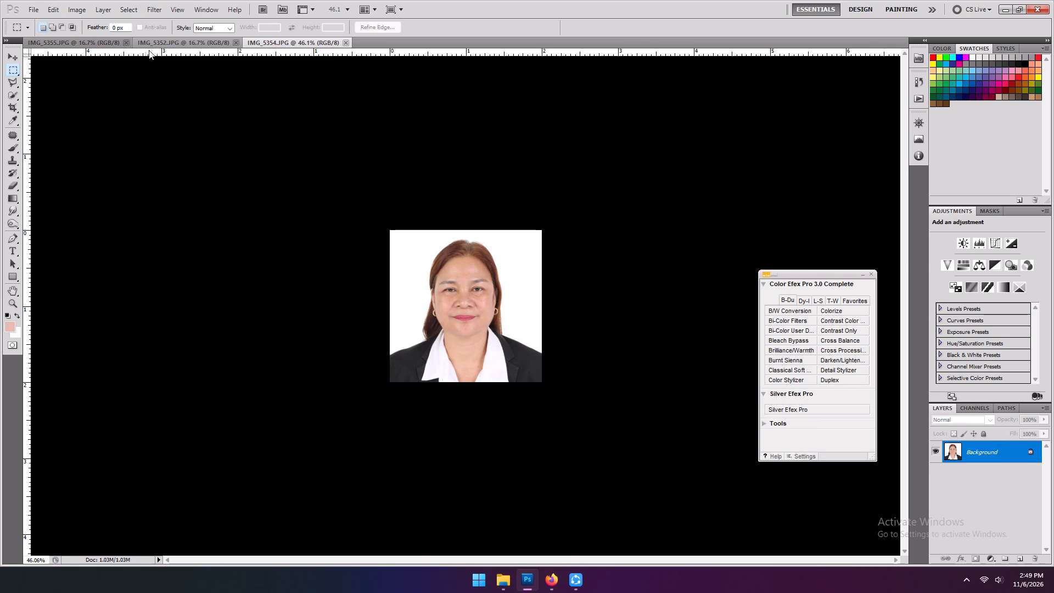
# Switch to IMG_5352 and close the IMG_5354 document.
pyautogui.click(184, 46)
pyautogui.click(346, 42)
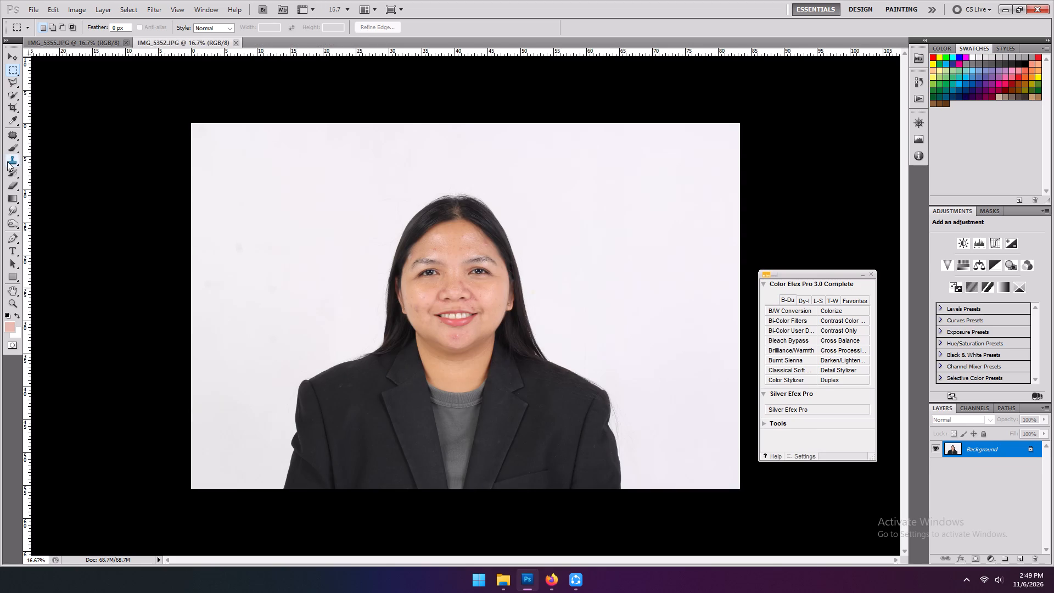
# Select the whole backdrop around the woman in IMG_5352 with Quick Selection and refine the selection edge along her hair.
pyautogui.click(14, 94)
pyautogui.moveTo(271, 145); pyautogui.dragTo(215, 387)
pyautogui.moveTo(435, 116); pyautogui.dragTo(441, 117)
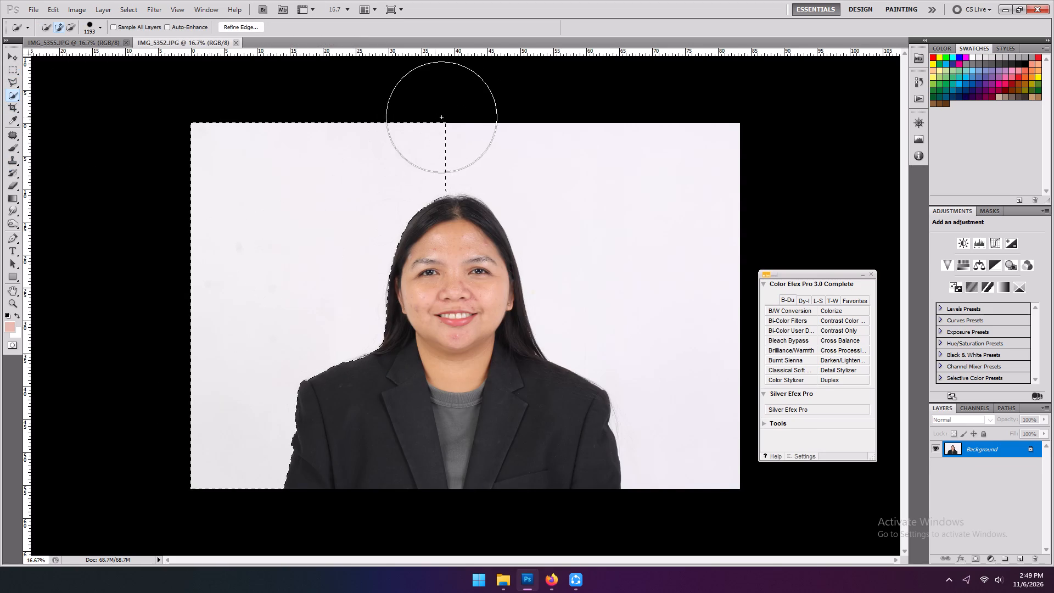
pyautogui.moveTo(441, 117); pyautogui.dragTo(666, 348)
pyautogui.rightClick(654, 276)
pyautogui.click(683, 319)
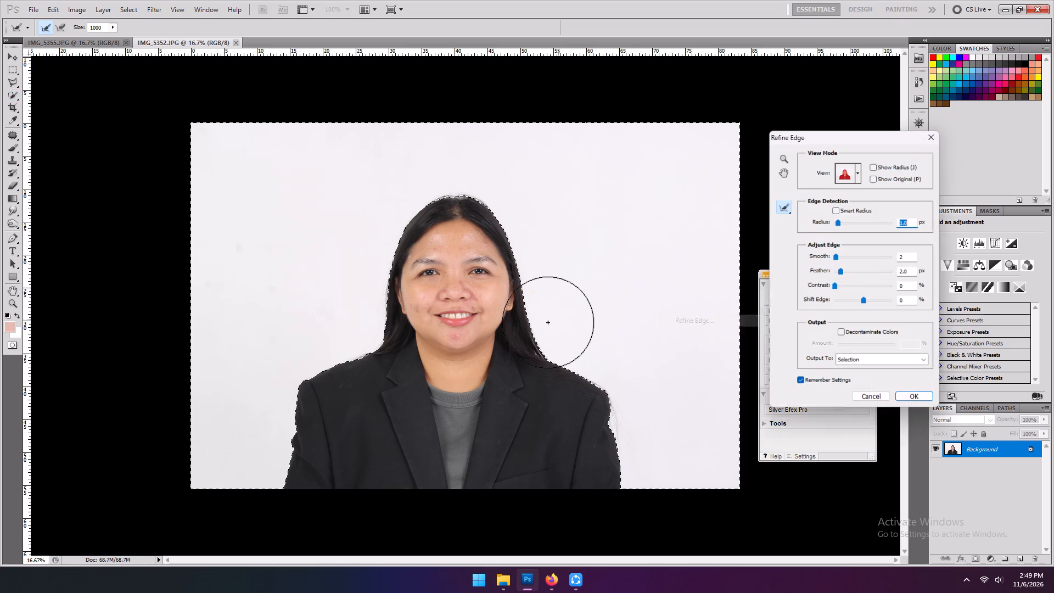
pyautogui.moveTo(573, 325); pyautogui.dragTo(397, 205)
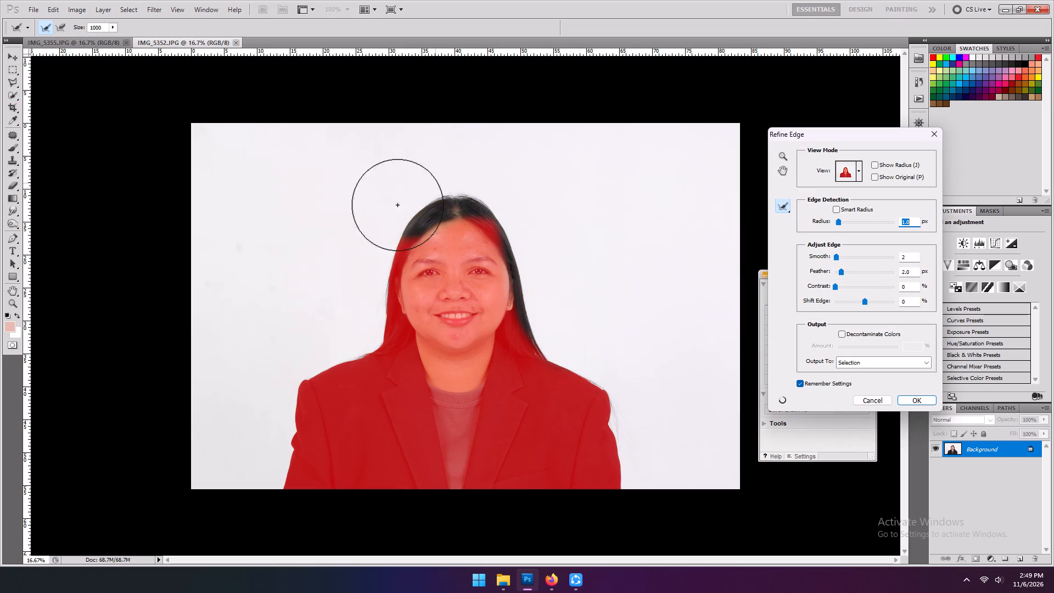
pyautogui.moveTo(397, 205); pyautogui.dragTo(343, 338)
pyautogui.press('Return')
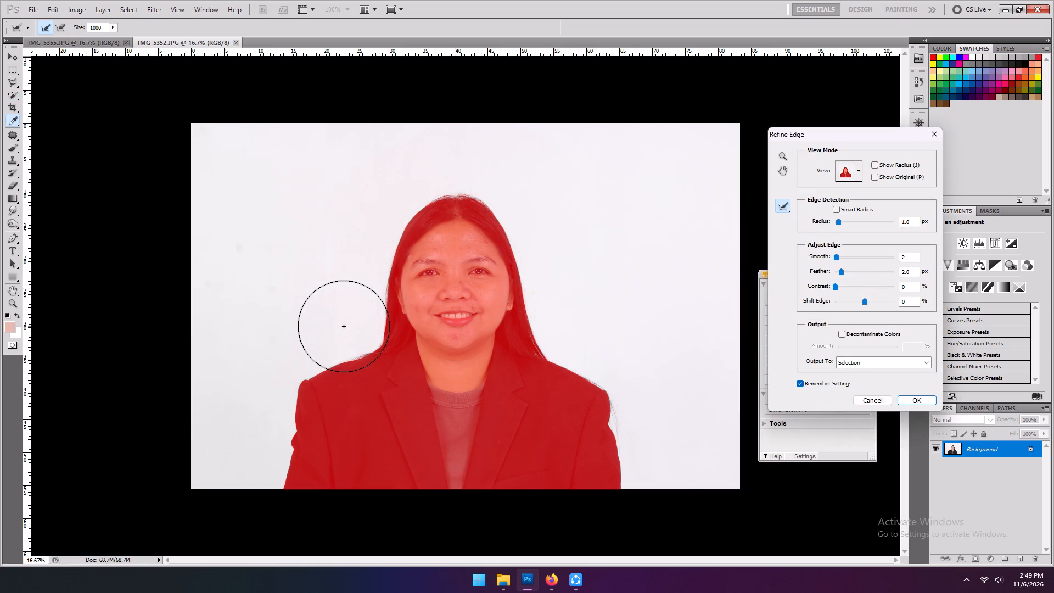
# Fill the selected backdrop with the white background colour.
pyautogui.hotkey('ctrl', 'BackSpace')
pyautogui.press('Return')
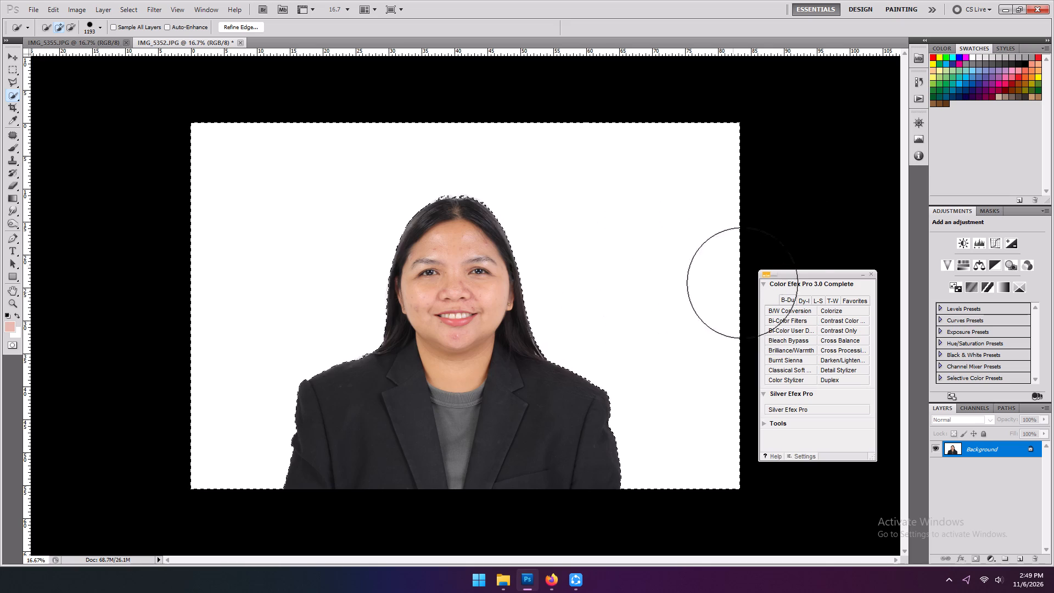
# Deselect the backdrop and use the Patch tool on the forehead blemishes above the viewer's-right eyebrow, using clean skin nearby.
pyautogui.click(17, 135)
pyautogui.click(93, 193)
pyautogui.keyDown('alt'); pyautogui.scroll(2, 430, 306); pyautogui.keyUp('alt')
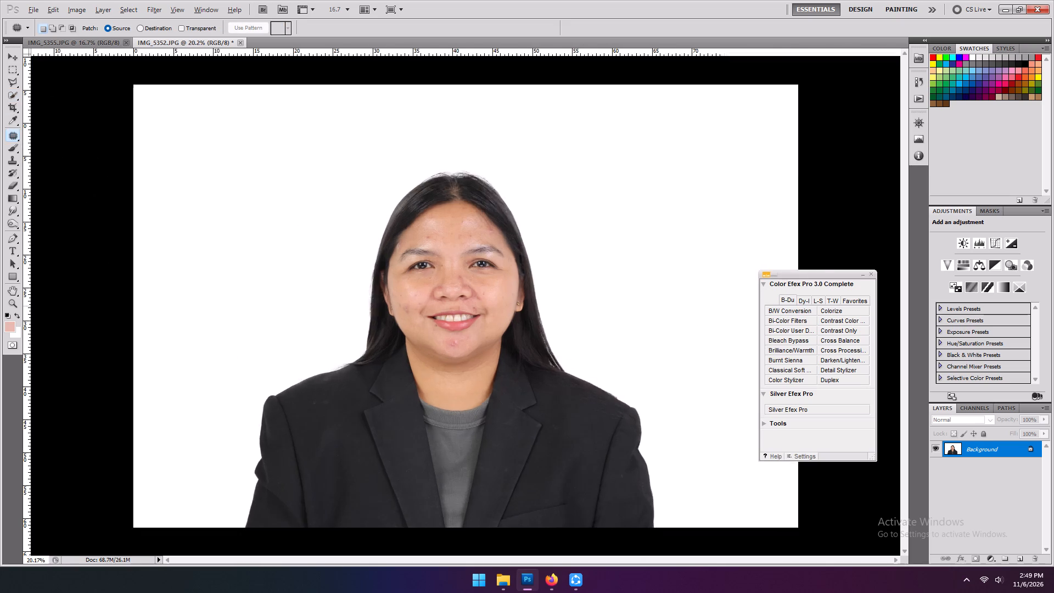
pyautogui.keyDown('alt'); pyautogui.scroll(15, 430, 306); pyautogui.keyUp('alt')
pyautogui.scroll(2, 555, 203)
pyautogui.click(551, 208)
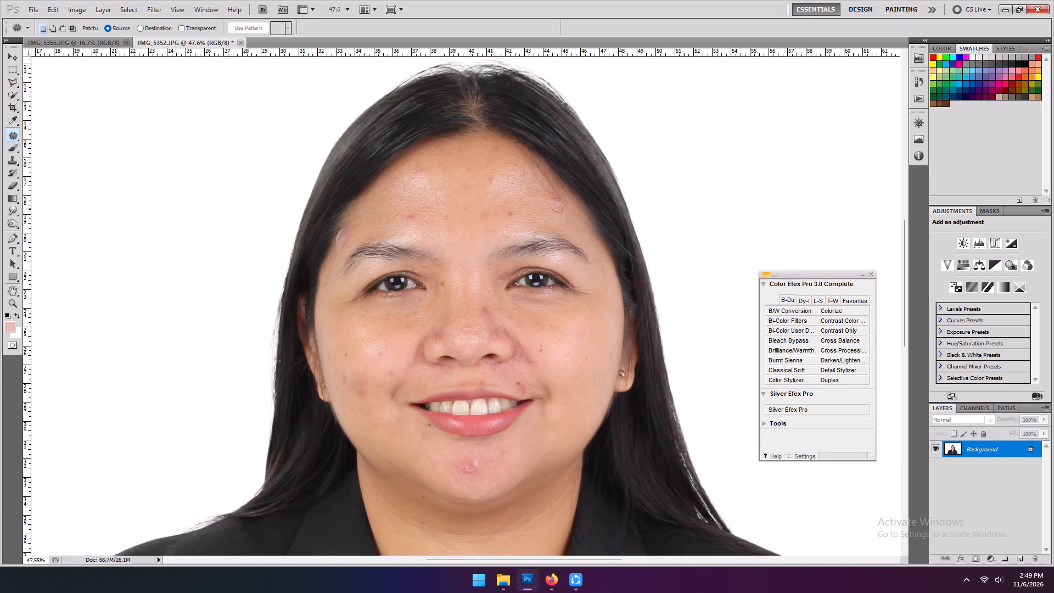
pyautogui.moveTo(558, 207); pyautogui.dragTo(545, 214)
pyautogui.click(545, 214)
pyautogui.moveTo(528, 209); pyautogui.dragTo(522, 211)
pyautogui.moveTo(515, 210); pyautogui.dragTo(519, 199)
pyautogui.click(519, 198)
# Patch the blemishes on the upper middle of the forehead with clean skin beside them.
pyautogui.moveTo(500, 165); pyautogui.dragTo(520, 183)
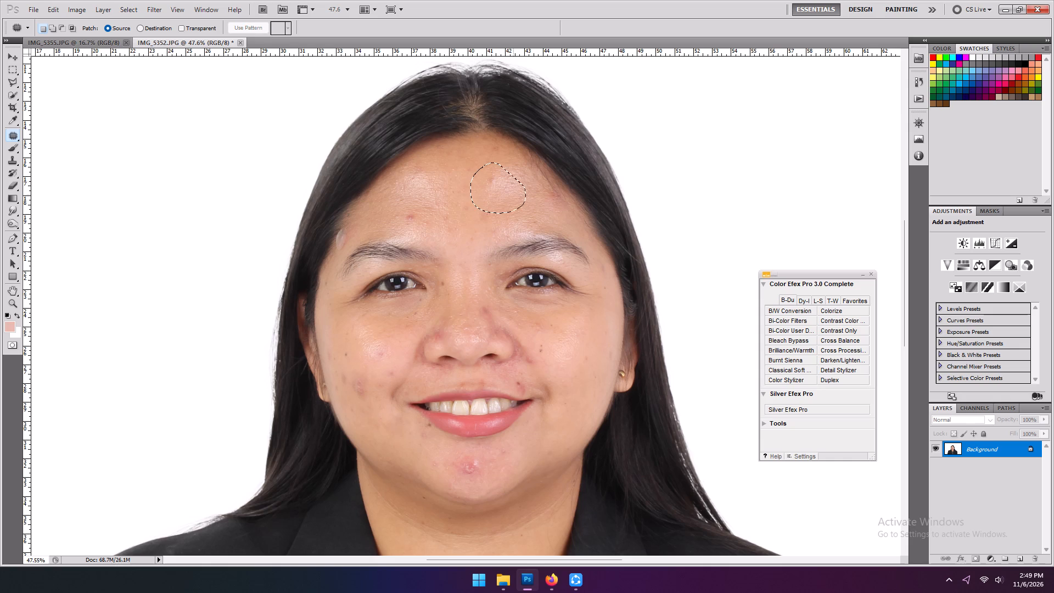
pyautogui.moveTo(503, 185); pyautogui.dragTo(520, 187)
pyautogui.click(520, 187)
pyautogui.click(509, 172)
pyautogui.moveTo(496, 164); pyautogui.dragTo(479, 189)
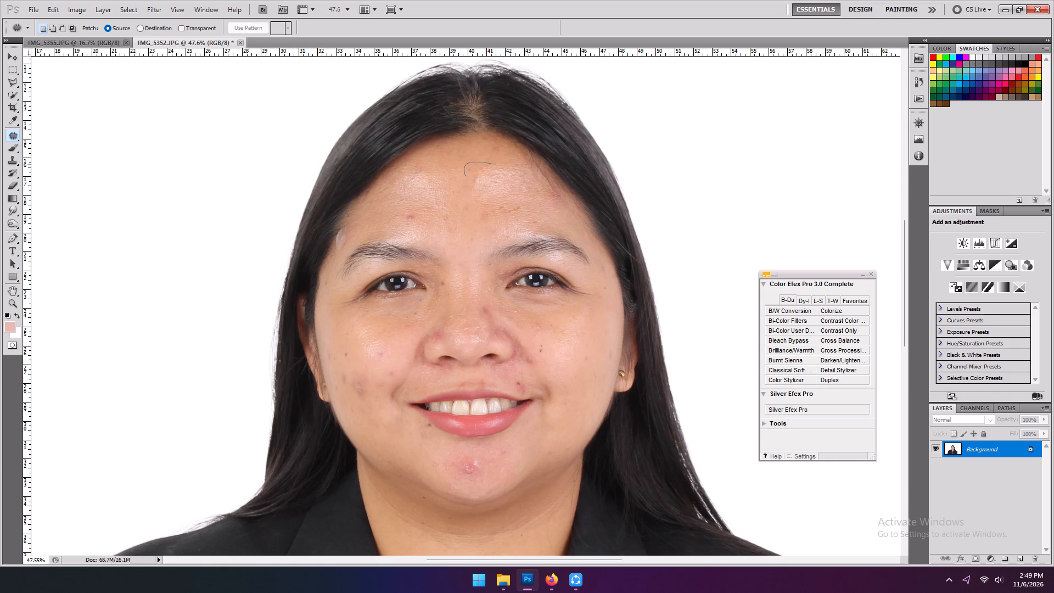
pyautogui.moveTo(479, 189); pyautogui.dragTo(498, 180)
pyautogui.moveTo(487, 180); pyautogui.dragTo(472, 193)
pyautogui.click(471, 193)
pyautogui.moveTo(496, 161); pyautogui.dragTo(503, 167)
pyautogui.moveTo(493, 170); pyautogui.dragTo(473, 186)
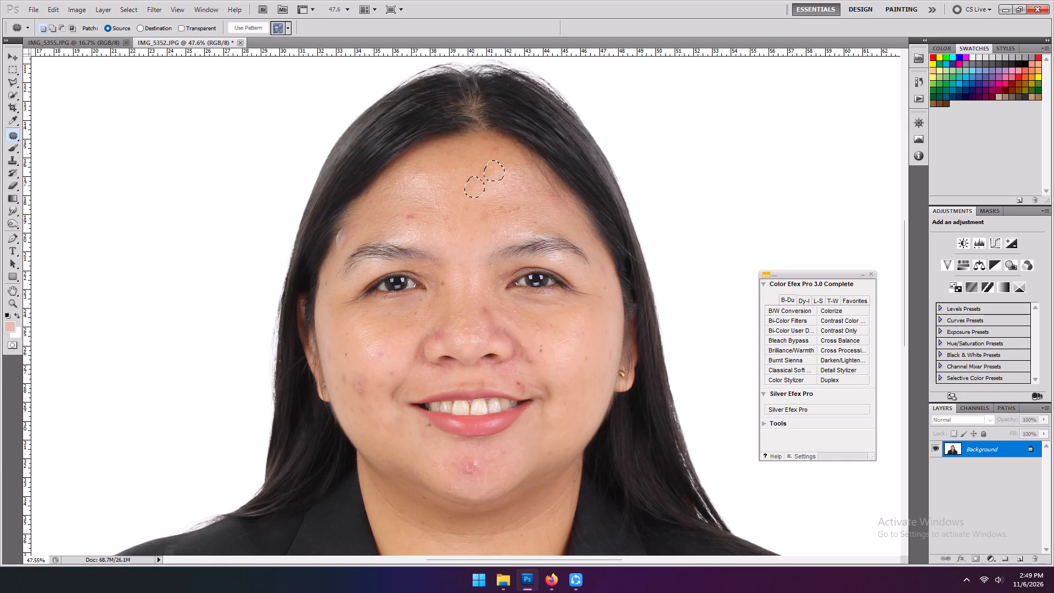
pyautogui.moveTo(473, 186); pyautogui.dragTo(473, 186)
pyautogui.click(473, 186)
# Patch the remaining marks on the lower middle forehead, above the inner viewer's-right eyebrow and the space between the brows.
pyautogui.moveTo(499, 194); pyautogui.dragTo(505, 203)
pyautogui.moveTo(490, 215); pyautogui.dragTo(480, 180)
pyautogui.click(480, 180)
pyautogui.moveTo(509, 197); pyautogui.dragTo(528, 209)
pyautogui.moveTo(514, 208); pyautogui.dragTo(476, 183)
pyautogui.click(476, 183)
pyautogui.click(466, 186)
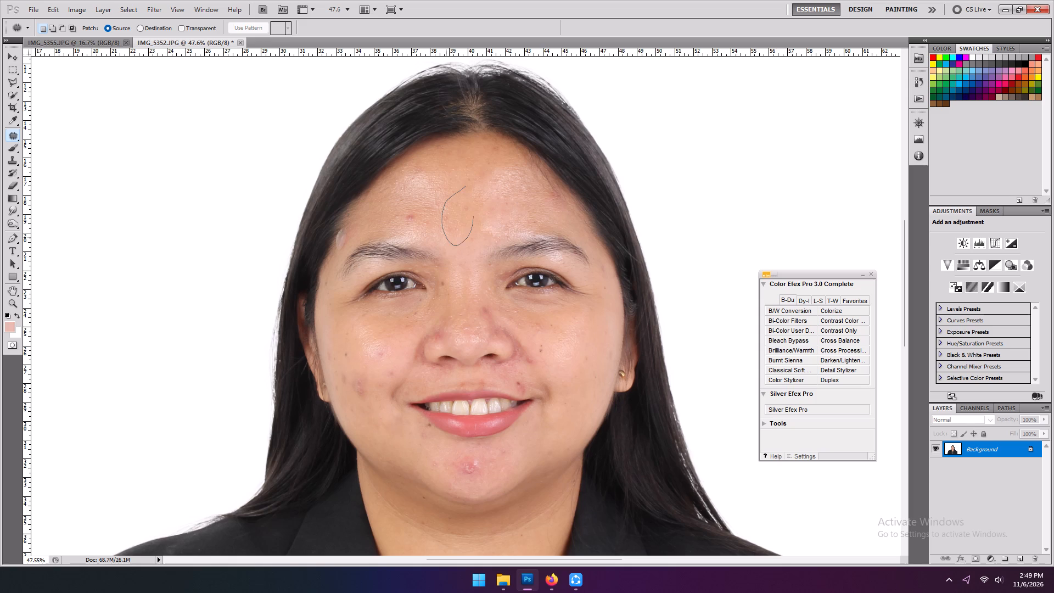
pyautogui.moveTo(455, 209); pyautogui.dragTo(449, 176)
pyautogui.click(449, 176)
# Patch the red spot above the viewer's-left eyebrow and the uneven skin just below the hairline over it.
pyautogui.moveTo(422, 211); pyautogui.dragTo(403, 231)
pyautogui.moveTo(403, 231); pyautogui.dragTo(431, 214)
pyautogui.moveTo(415, 212); pyautogui.dragTo(435, 193)
pyautogui.moveTo(441, 193); pyautogui.dragTo(442, 188)
pyautogui.moveTo(428, 155); pyautogui.dragTo(435, 180)
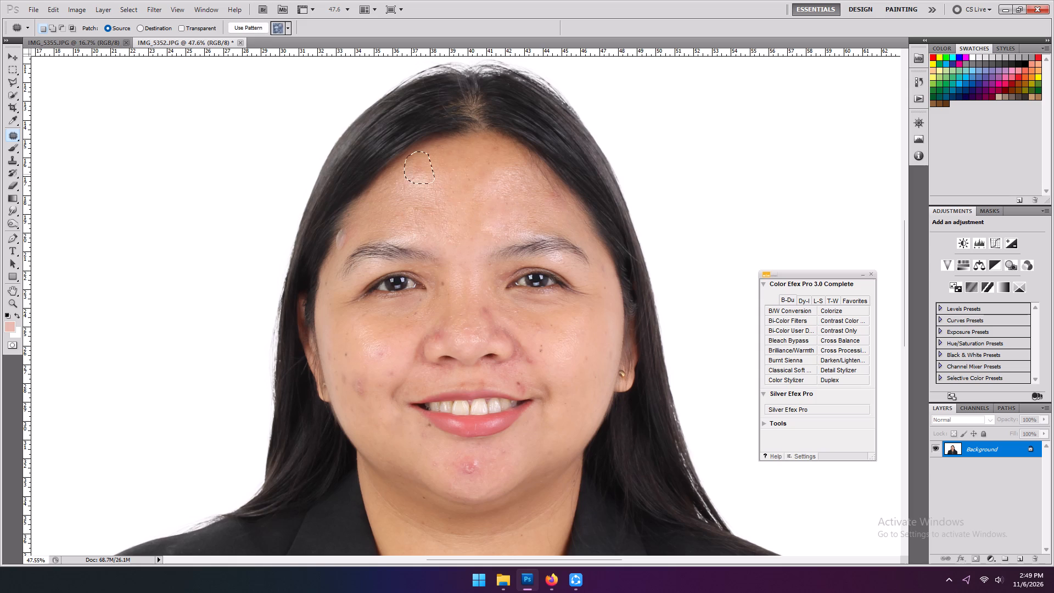
pyautogui.moveTo(430, 174); pyautogui.dragTo(444, 202)
pyautogui.click(444, 203)
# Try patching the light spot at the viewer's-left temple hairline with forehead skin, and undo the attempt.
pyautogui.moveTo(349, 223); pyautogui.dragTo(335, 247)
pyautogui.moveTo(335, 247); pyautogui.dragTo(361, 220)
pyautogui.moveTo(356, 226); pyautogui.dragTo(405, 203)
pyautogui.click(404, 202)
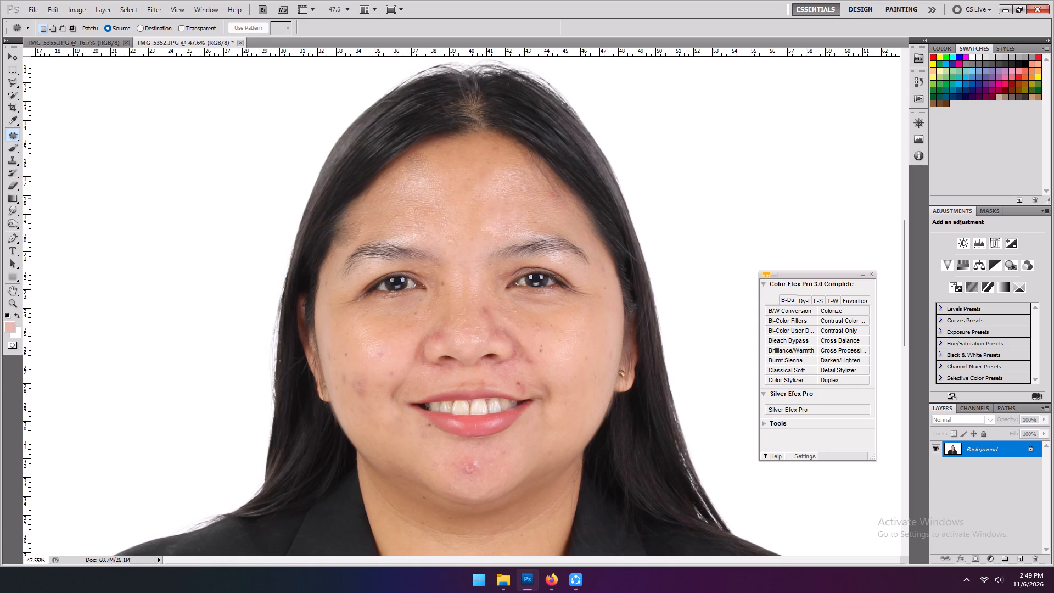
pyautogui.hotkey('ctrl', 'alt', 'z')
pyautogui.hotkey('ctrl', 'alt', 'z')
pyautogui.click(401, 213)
# Patch the light spot at the viewer's-left temple hairline in two passes, sampling the skin just beside it.
pyautogui.moveTo(345, 230); pyautogui.dragTo(339, 241)
pyautogui.moveTo(339, 241); pyautogui.dragTo(354, 227)
pyautogui.moveTo(348, 236); pyautogui.dragTo(372, 219)
pyautogui.click(372, 219)
pyautogui.moveTo(350, 228); pyautogui.dragTo(344, 238)
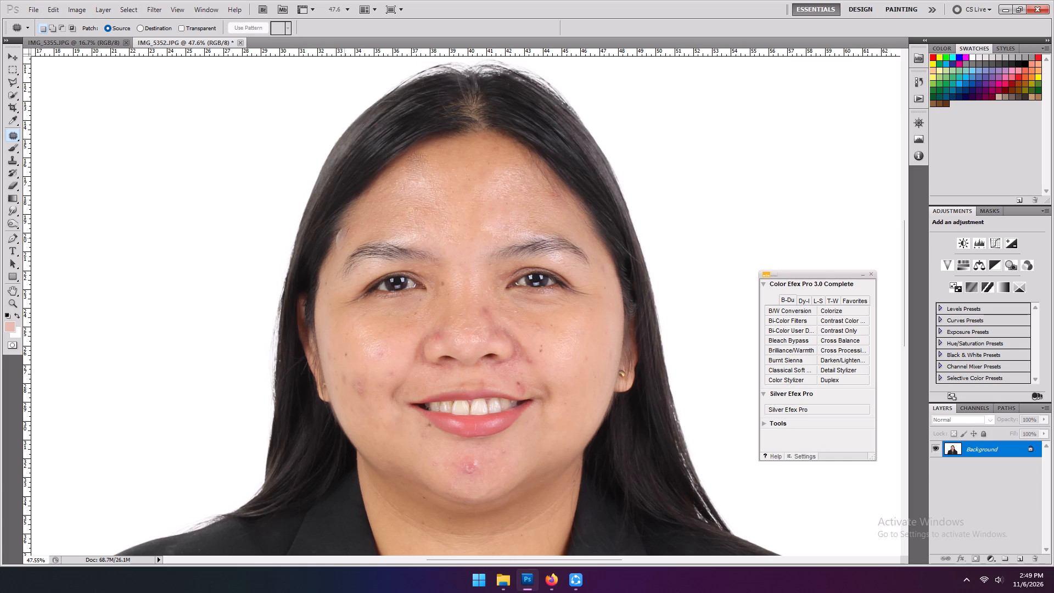
pyautogui.moveTo(344, 238); pyautogui.dragTo(344, 244)
pyautogui.moveTo(344, 244); pyautogui.dragTo(365, 225)
pyautogui.click(366, 224)
pyautogui.click(348, 232)
# Patch the viewer's-left temple hairline spot once more with the skin just above and beside it.
pyautogui.moveTo(348, 235); pyautogui.dragTo(366, 220)
pyautogui.click(367, 220)
# Patch the reddish marks on the middle of the viewer's-left cheek with cleaner cheek skin above them.
pyautogui.scroll(-11, 372, 217)
pyautogui.moveTo(376, 293); pyautogui.dragTo(367, 301)
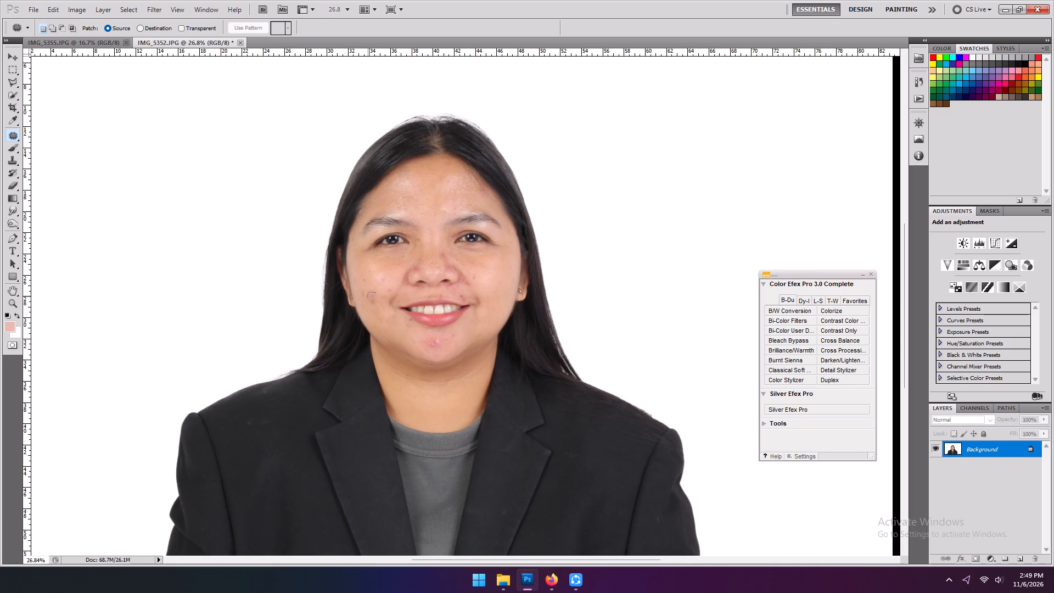
pyautogui.moveTo(367, 301); pyautogui.dragTo(379, 299)
pyautogui.moveTo(377, 296); pyautogui.dragTo(374, 277)
pyautogui.click(374, 277)
pyautogui.keyDown('alt'); pyautogui.scroll(12, 387, 277); pyautogui.keyUp('alt')
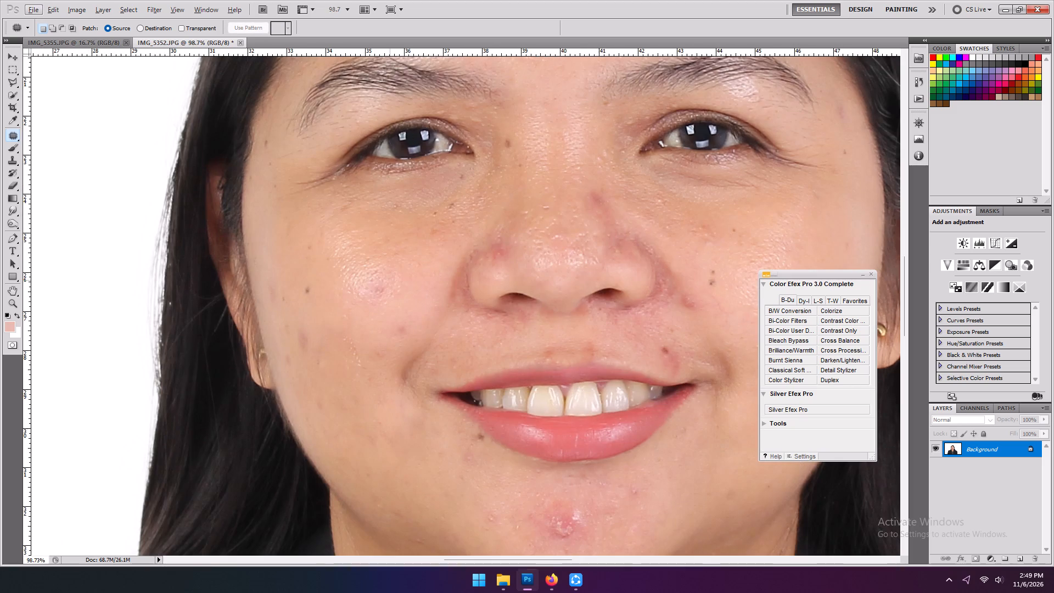
pyautogui.click(388, 276)
pyautogui.moveTo(378, 286); pyautogui.dragTo(350, 247)
pyautogui.click(350, 248)
pyautogui.moveTo(401, 316); pyautogui.dragTo(391, 326)
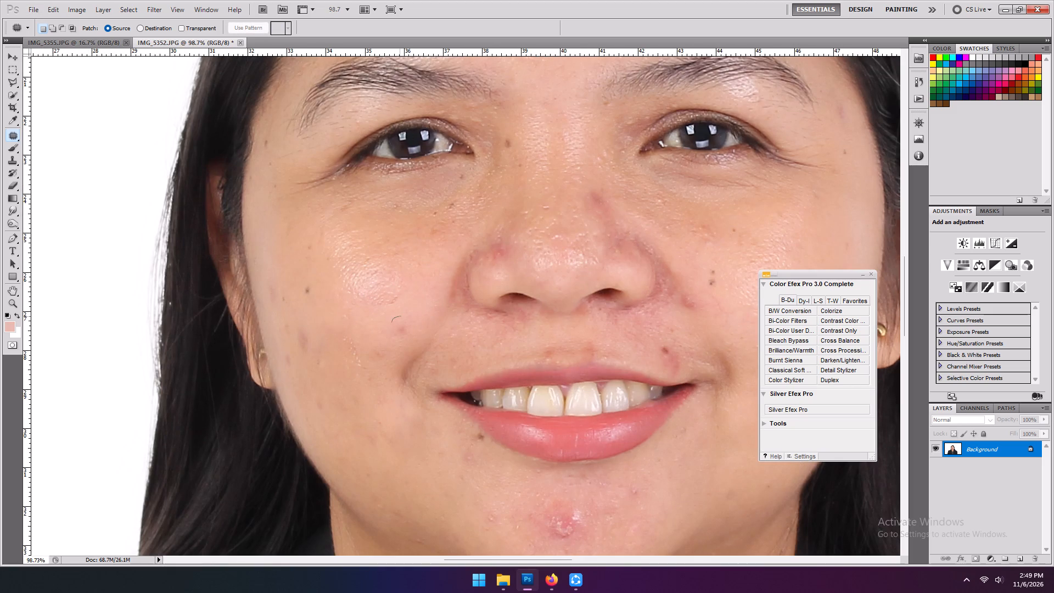
pyautogui.moveTo(391, 326); pyautogui.dragTo(408, 323)
pyautogui.moveTo(400, 326); pyautogui.dragTo(384, 288)
pyautogui.click(384, 288)
# Patch the speck below the inner corner of the viewer's-left eye with upper-cheek skin.
pyautogui.moveTo(466, 176); pyautogui.dragTo(431, 198)
pyautogui.moveTo(431, 198); pyautogui.dragTo(446, 184)
pyautogui.moveTo(450, 194); pyautogui.dragTo(397, 227)
pyautogui.click(397, 227)
# Patch the red crease around the viewer's-left nostril with cheek skin and fade the patch to 55% opacity.
pyautogui.moveTo(499, 245); pyautogui.dragTo(492, 314)
pyautogui.moveTo(479, 295); pyautogui.dragTo(423, 275)
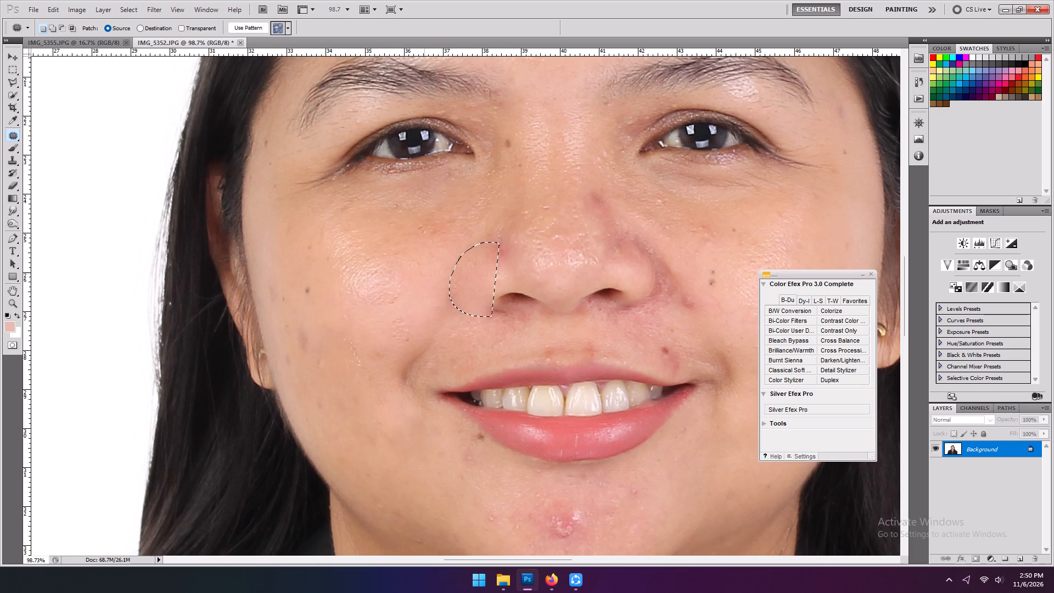
pyautogui.hotkey('ctrl', 'shift', 'f')
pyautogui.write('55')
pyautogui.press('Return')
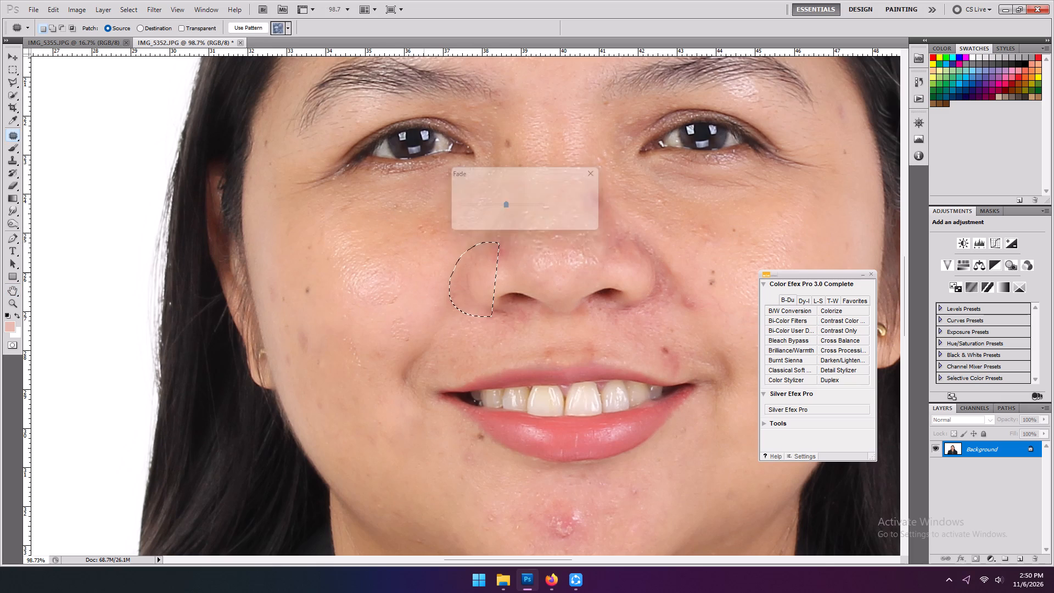
pyautogui.click(631, 228)
# Patch the red mark on the viewer's-right side of the nose bridge with the skin above it.
pyautogui.moveTo(595, 186); pyautogui.dragTo(599, 226)
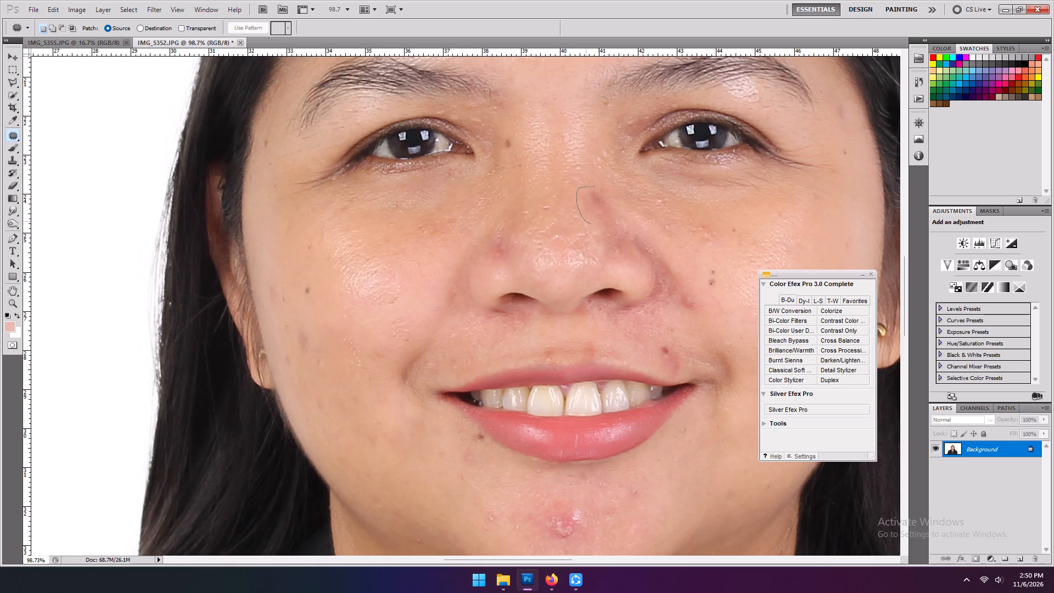
pyautogui.moveTo(599, 226); pyautogui.dragTo(607, 188)
pyautogui.moveTo(592, 204); pyautogui.dragTo(575, 170)
pyautogui.click(575, 171)
# Patch the red spot beside the viewer's-right nostril and the moles and specks on the viewer's-right upper cheek.
pyautogui.moveTo(698, 295); pyautogui.dragTo(700, 313)
pyautogui.moveTo(689, 306); pyautogui.dragTo(705, 252)
pyautogui.click(705, 252)
pyautogui.moveTo(719, 264); pyautogui.dragTo(725, 276)
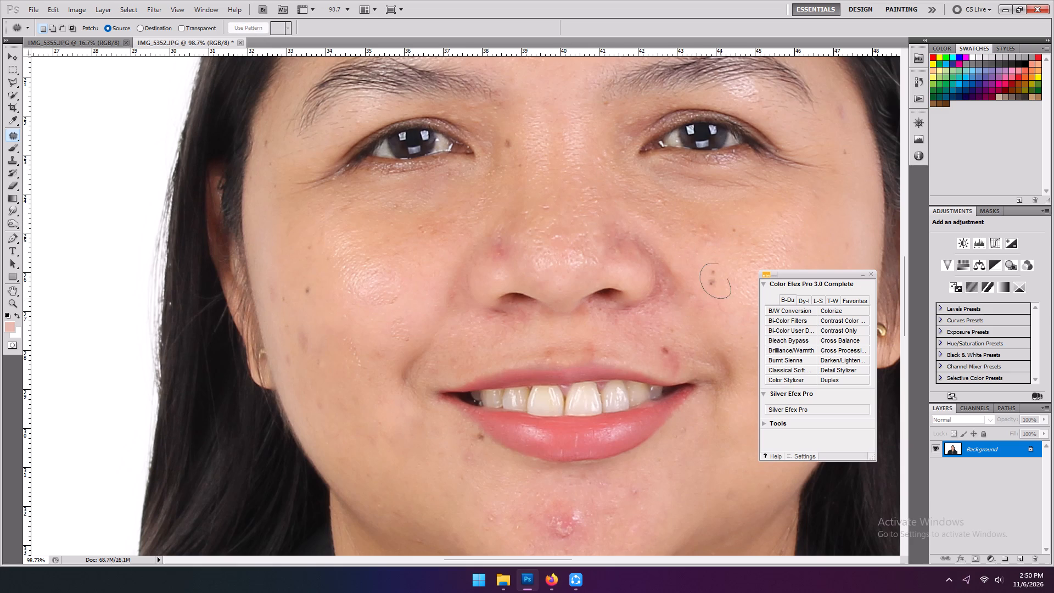
pyautogui.moveTo(725, 276); pyautogui.dragTo(727, 278)
pyautogui.moveTo(715, 282); pyautogui.dragTo(745, 261)
pyautogui.click(744, 261)
pyautogui.moveTo(744, 220); pyautogui.dragTo(741, 234)
pyautogui.moveTo(730, 240); pyautogui.dragTo(765, 223)
pyautogui.click(765, 223)
pyautogui.moveTo(666, 192); pyautogui.dragTo(688, 219)
pyautogui.moveTo(679, 211); pyautogui.dragTo(738, 219)
pyautogui.click(741, 219)
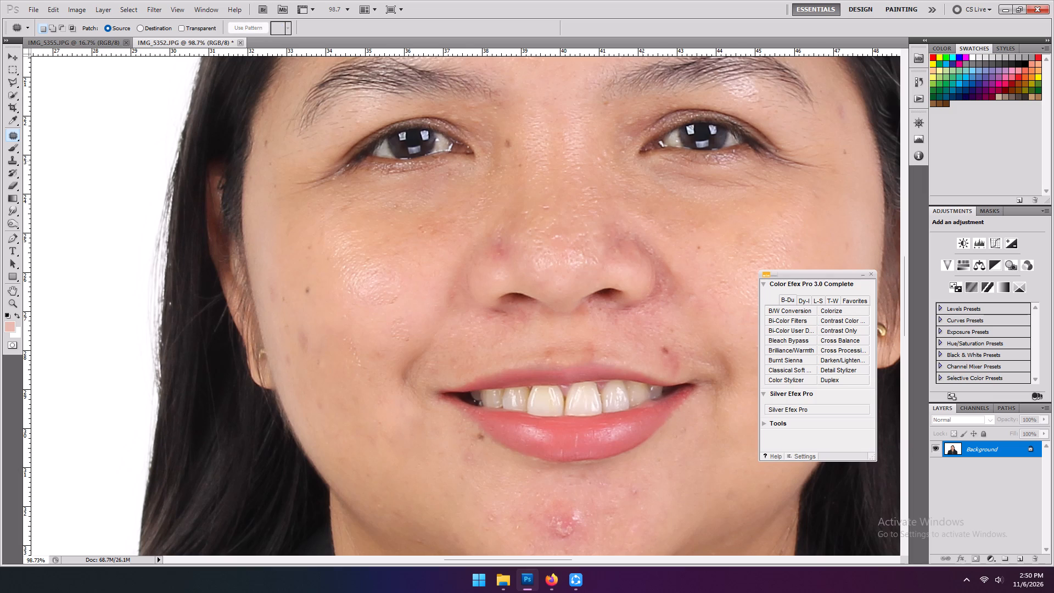
# Patch the area under the viewer's-right eye with cheek skin and fade the patch to 55% opacity.
pyautogui.moveTo(639, 162); pyautogui.dragTo(784, 172)
pyautogui.moveTo(735, 192); pyautogui.dragTo(751, 214)
pyautogui.hotkey('ctrl', 'shift', 'f')
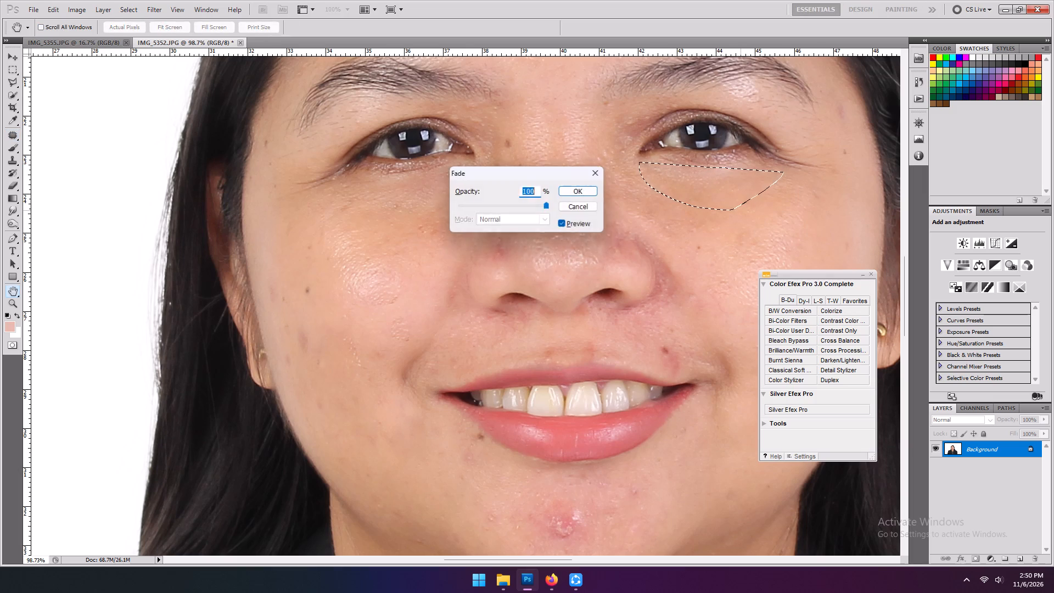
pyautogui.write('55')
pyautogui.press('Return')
pyautogui.click(491, 242)
# Patch the red spot above the viewer's-left nostril with nearby skin and fade the patch to 55% opacity.
pyautogui.moveTo(512, 233); pyautogui.dragTo(492, 239)
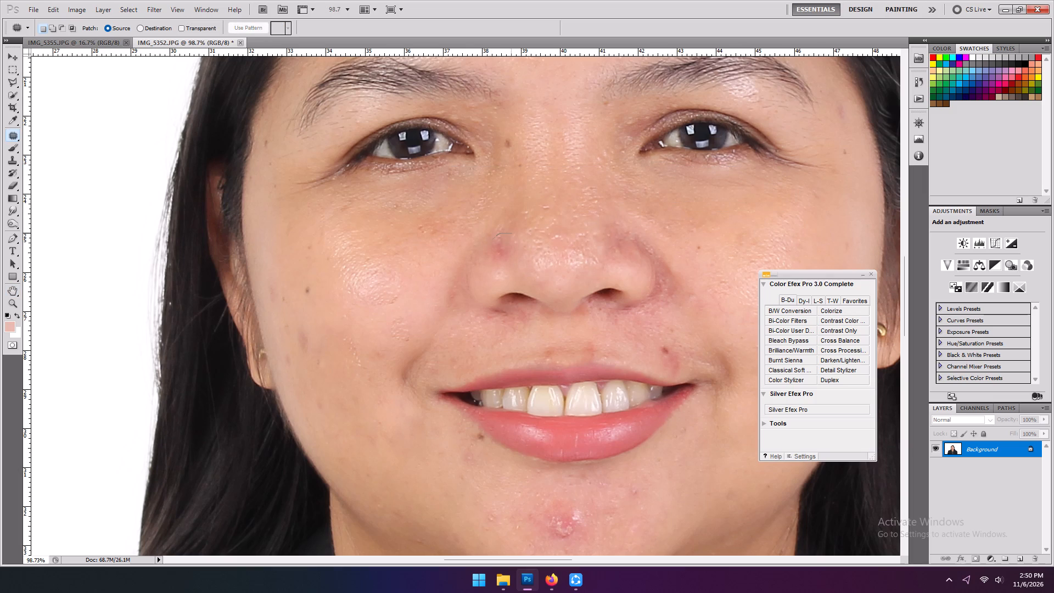
pyautogui.moveTo(492, 239); pyautogui.dragTo(506, 242)
pyautogui.moveTo(498, 248); pyautogui.dragTo(478, 223)
pyautogui.hotkey('ctrl', 'shift', 'f')
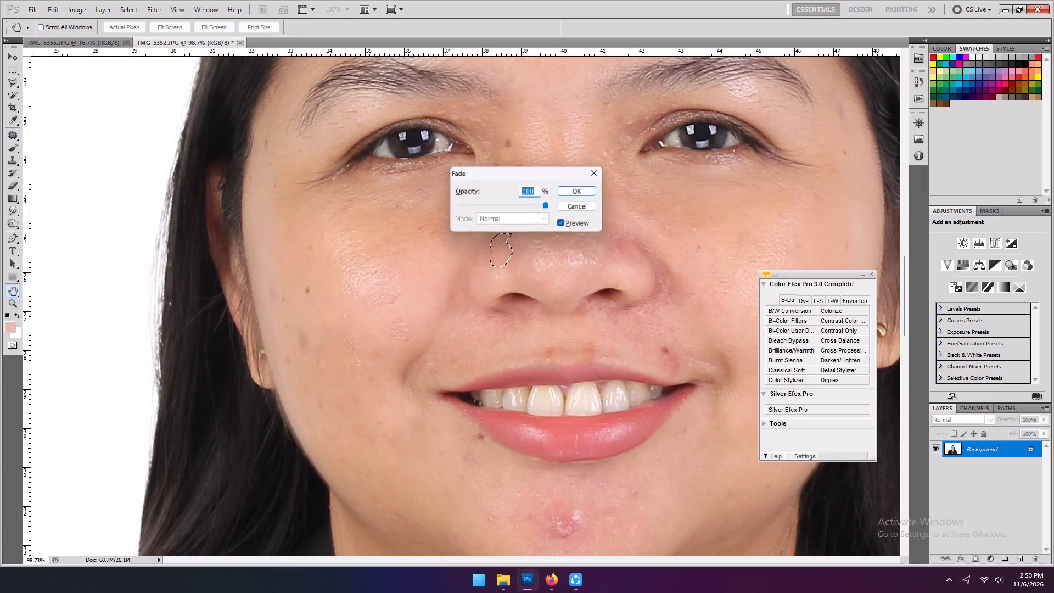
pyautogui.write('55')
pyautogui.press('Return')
# Patch the red spot above the viewer's-right mouth corner with cheek skin.
pyautogui.click(673, 347)
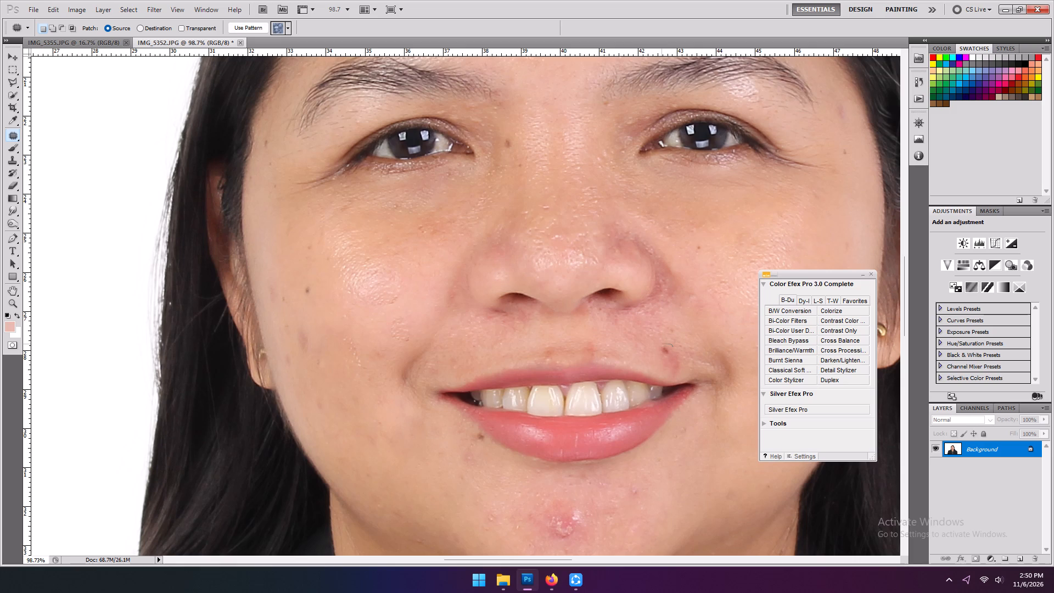
pyautogui.moveTo(669, 351); pyautogui.dragTo(710, 305)
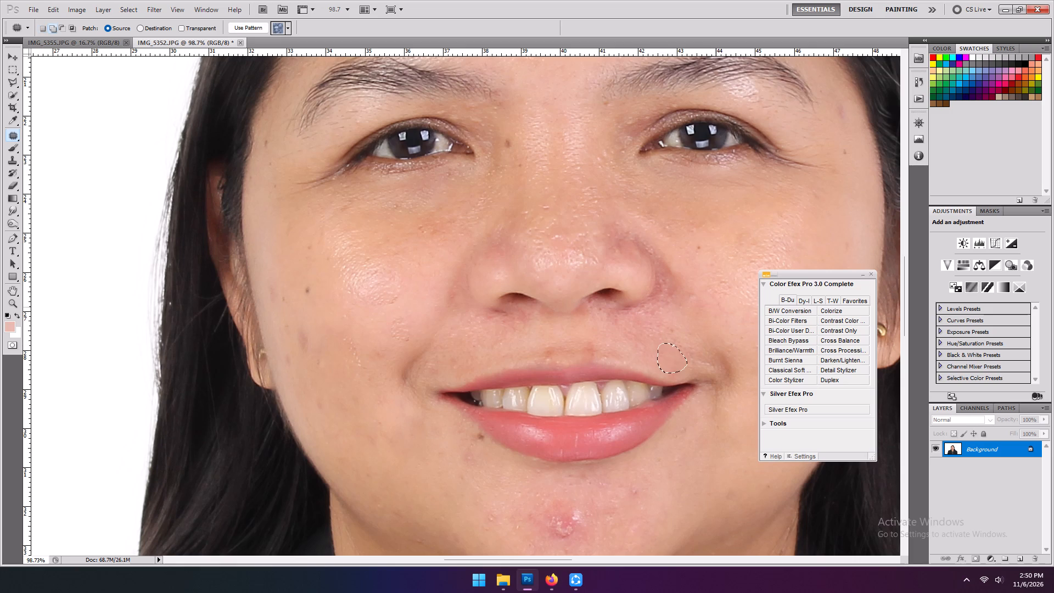
pyautogui.click(716, 307)
# Patch the chin blemishes: the central pimple, the light spot beside it and the marks on both sides of the chin.
pyautogui.scroll(-7, 590, 471)
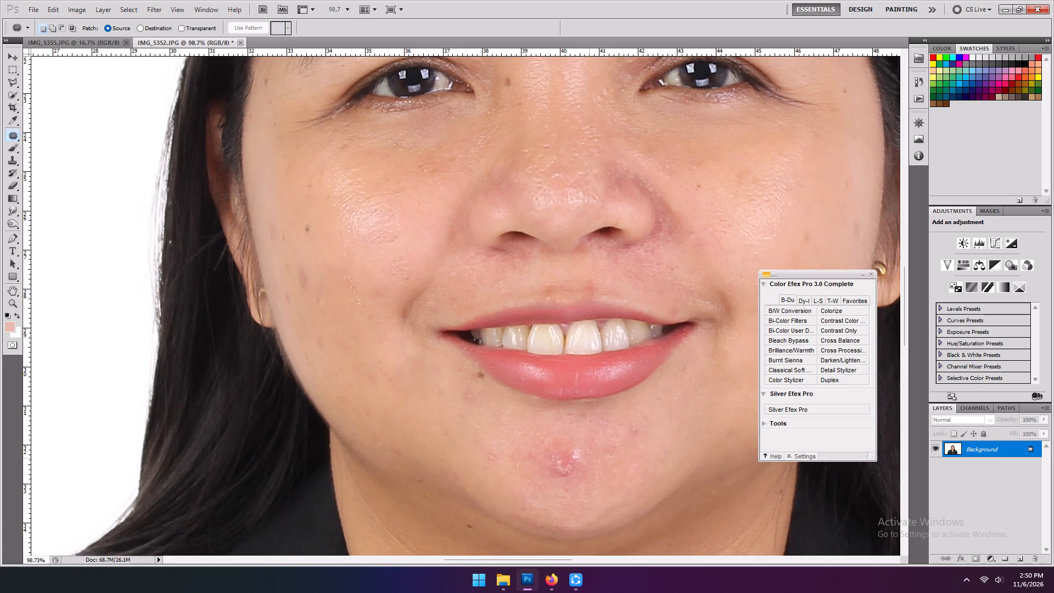
pyautogui.moveTo(583, 451); pyautogui.dragTo(582, 460)
pyautogui.moveTo(574, 465); pyautogui.dragTo(603, 464)
pyautogui.click(603, 464)
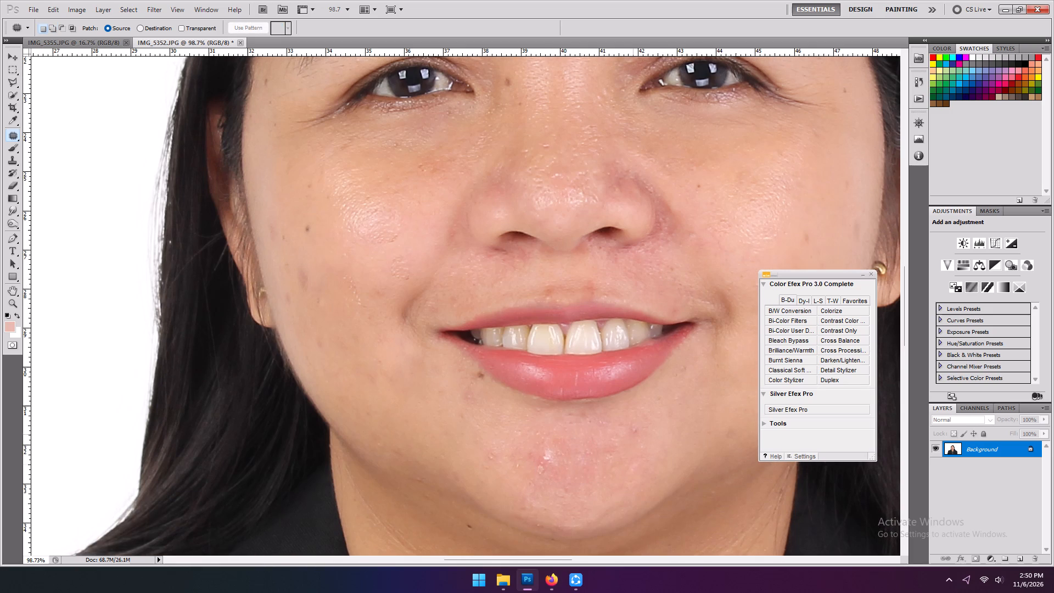
pyautogui.moveTo(651, 419); pyautogui.dragTo(646, 441)
pyautogui.moveTo(644, 435); pyautogui.dragTo(672, 417)
pyautogui.click(671, 418)
pyautogui.moveTo(550, 441); pyautogui.dragTo(557, 454)
pyautogui.moveTo(552, 460); pyautogui.dragTo(600, 450)
pyautogui.moveTo(599, 451); pyautogui.dragTo(591, 445)
pyautogui.moveTo(503, 430); pyautogui.dragTo(498, 447)
pyautogui.moveTo(490, 453); pyautogui.dragTo(494, 457)
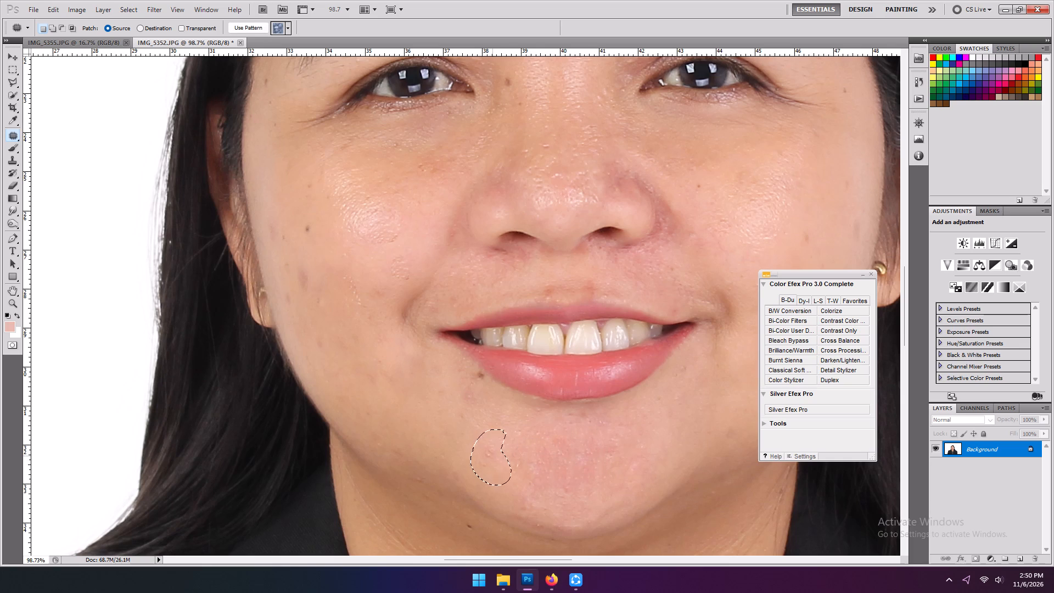
pyautogui.moveTo(494, 457); pyautogui.dragTo(528, 461)
pyautogui.click(529, 461)
# Patch the dark spots on the outer viewer's-left cheek near the ear with the clear skin beside them.
pyautogui.moveTo(305, 263); pyautogui.dragTo(314, 276)
pyautogui.moveTo(306, 275); pyautogui.dragTo(327, 255)
pyautogui.click(327, 256)
pyautogui.moveTo(317, 282); pyautogui.dragTo(334, 291)
pyautogui.moveTo(317, 300); pyautogui.dragTo(336, 270)
pyautogui.click(337, 267)
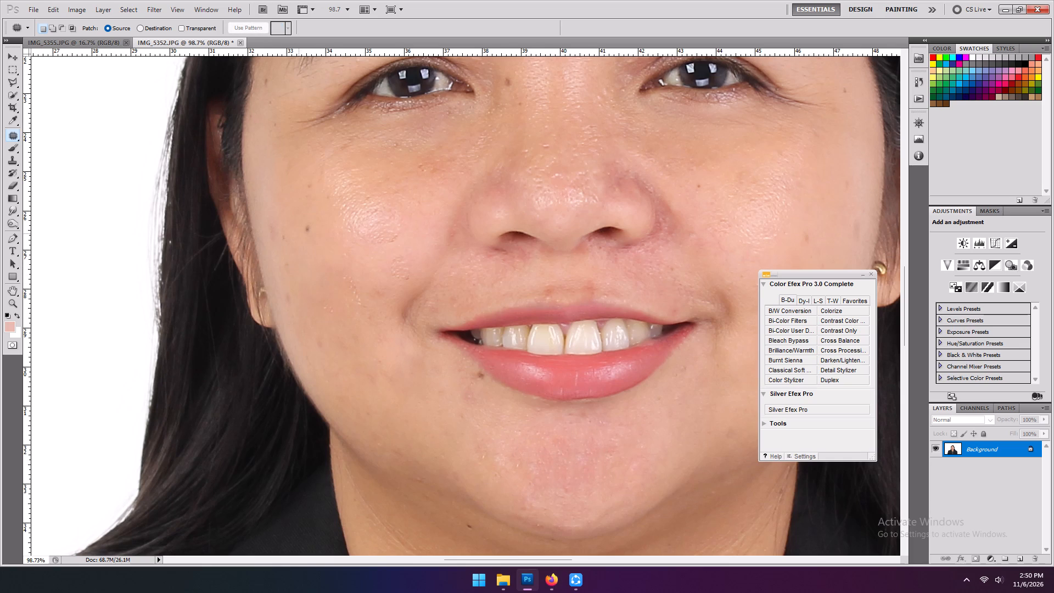
pyautogui.moveTo(277, 214); pyautogui.dragTo(293, 236)
pyautogui.moveTo(282, 230); pyautogui.dragTo(306, 271)
pyautogui.click(307, 270)
pyautogui.moveTo(291, 280); pyautogui.dragTo(307, 302)
pyautogui.moveTo(295, 301); pyautogui.dragTo(316, 282)
pyautogui.click(318, 281)
pyautogui.moveTo(318, 283); pyautogui.dragTo(318, 296)
# Patch the mark on the lower viewer's-left cheek above the jawline with cheek skin above it.
pyautogui.moveTo(319, 331); pyautogui.dragTo(311, 342)
pyautogui.click(327, 346)
pyautogui.moveTo(323, 337); pyautogui.dragTo(341, 354)
pyautogui.moveTo(324, 347); pyautogui.dragTo(323, 303)
pyautogui.click(323, 303)
# Brush sampled skin tone over the shiny forehead from side to side with the 250-size Brush at 33% opacity.
pyautogui.keyDown('alt'); pyautogui.scroll(-10, 360, 243); pyautogui.keyUp('alt')
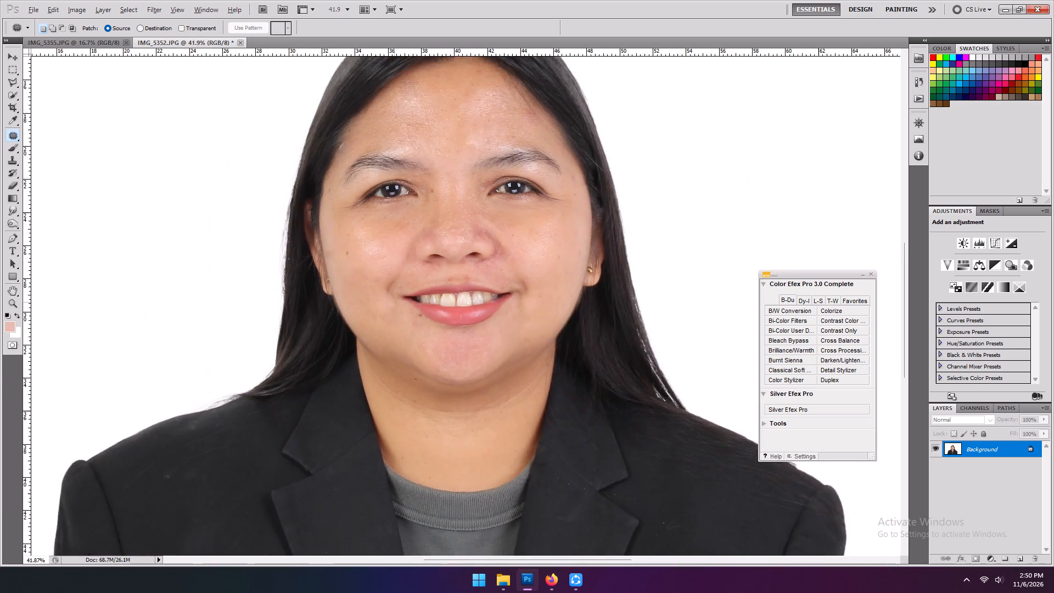
pyautogui.keyDown('alt'); pyautogui.scroll(-6, 394, 302); pyautogui.keyUp('alt')
pyautogui.click(14, 149)
pyautogui.keyDown('alt'); pyautogui.scroll(6, 294, 188); pyautogui.keyUp('alt')
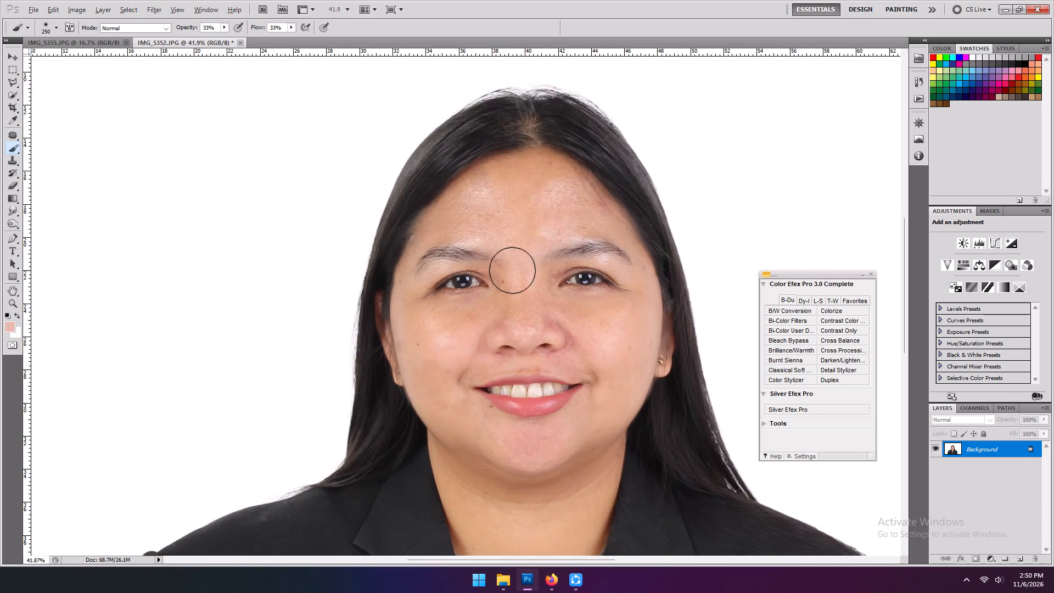
pyautogui.keyDown('alt'); pyautogui.doubleClick(517, 238); pyautogui.keyUp('alt')
pyautogui.moveTo(497, 200); pyautogui.dragTo(424, 231)
pyautogui.moveTo(445, 210); pyautogui.dragTo(414, 242)
pyautogui.moveTo(432, 231); pyautogui.dragTo(424, 249)
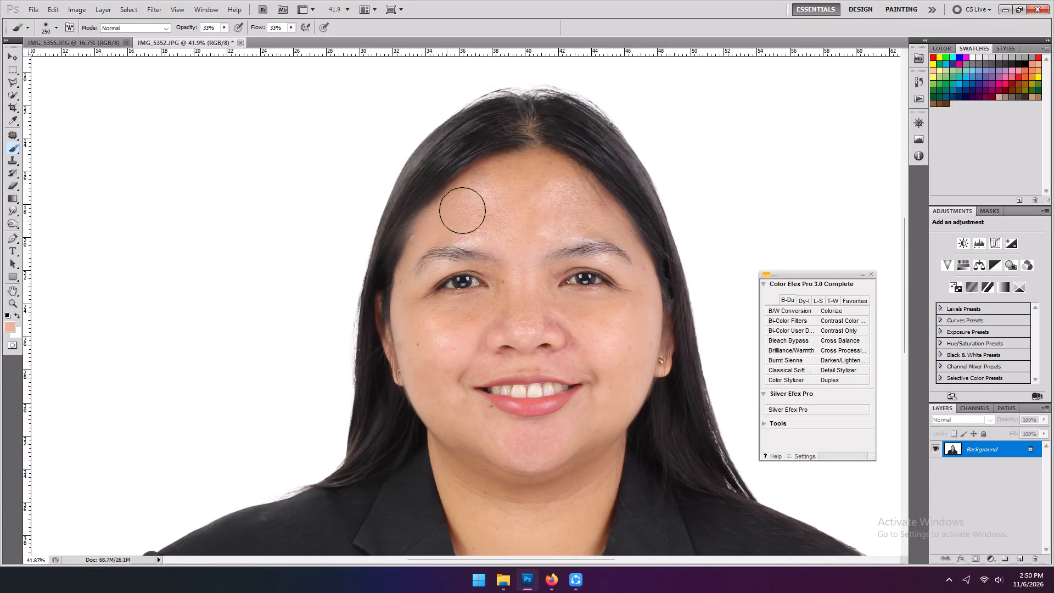
pyautogui.moveTo(473, 204); pyautogui.dragTo(585, 233)
pyautogui.moveTo(552, 198); pyautogui.dragTo(541, 211)
pyautogui.moveTo(558, 178); pyautogui.dragTo(612, 211)
# Brush skin tone at 33% opacity over the viewer's-right temple, both cheeks and the nose to even out the shine.
pyautogui.moveTo(596, 208); pyautogui.dragTo(638, 286)
pyautogui.moveTo(636, 284); pyautogui.dragTo(607, 367)
pyautogui.moveTo(623, 320); pyautogui.dragTo(591, 378)
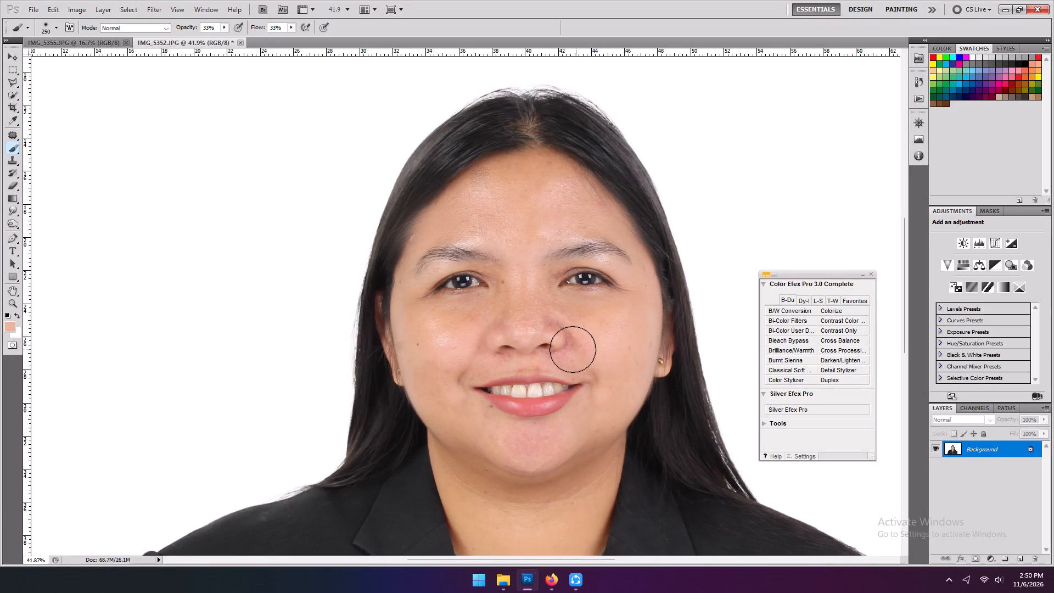
pyautogui.moveTo(571, 349); pyautogui.dragTo(544, 363)
pyautogui.click(553, 337)
pyautogui.moveTo(529, 319); pyautogui.dragTo(483, 357)
pyautogui.moveTo(493, 299); pyautogui.dragTo(445, 355)
pyautogui.click(435, 335)
pyautogui.moveTo(421, 322); pyautogui.dragTo(456, 329)
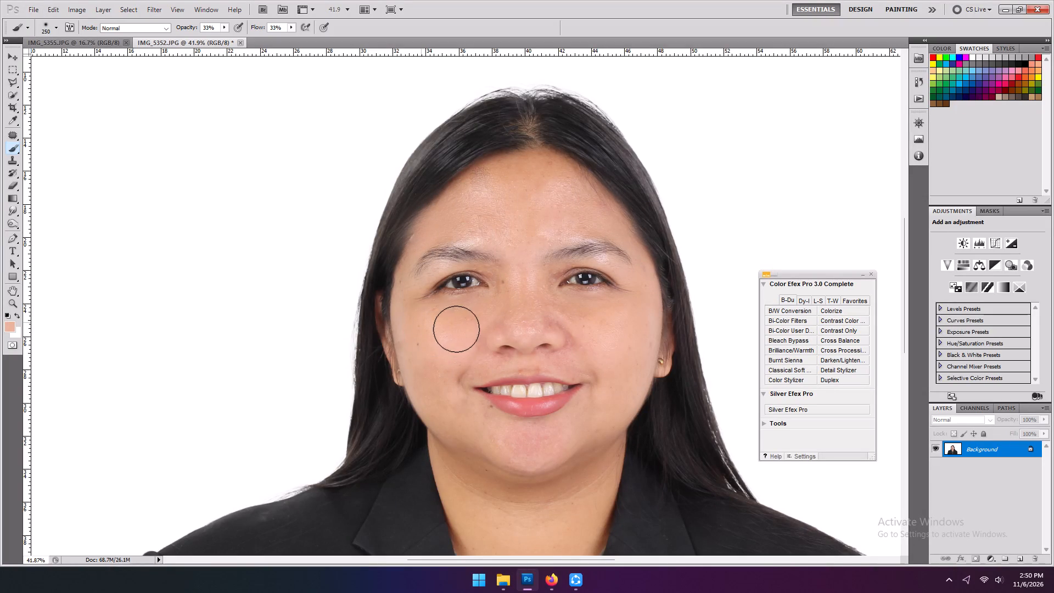
pyautogui.moveTo(456, 329); pyautogui.dragTo(458, 329)
# Brush skin tone at 33% opacity along the jaw, chin, viewer's-right cheek and down the nose bridge.
pyautogui.moveTo(424, 300); pyautogui.dragTo(511, 457)
pyautogui.moveTo(487, 452); pyautogui.dragTo(568, 440)
pyautogui.moveTo(603, 377); pyautogui.dragTo(587, 432)
pyautogui.moveTo(618, 372); pyautogui.dragTo(591, 423)
pyautogui.moveTo(593, 348); pyautogui.dragTo(555, 304)
pyautogui.moveTo(517, 187); pyautogui.dragTo(509, 275)
pyautogui.moveTo(510, 276); pyautogui.dragTo(491, 319)
pyautogui.moveTo(536, 243); pyautogui.dragTo(555, 308)
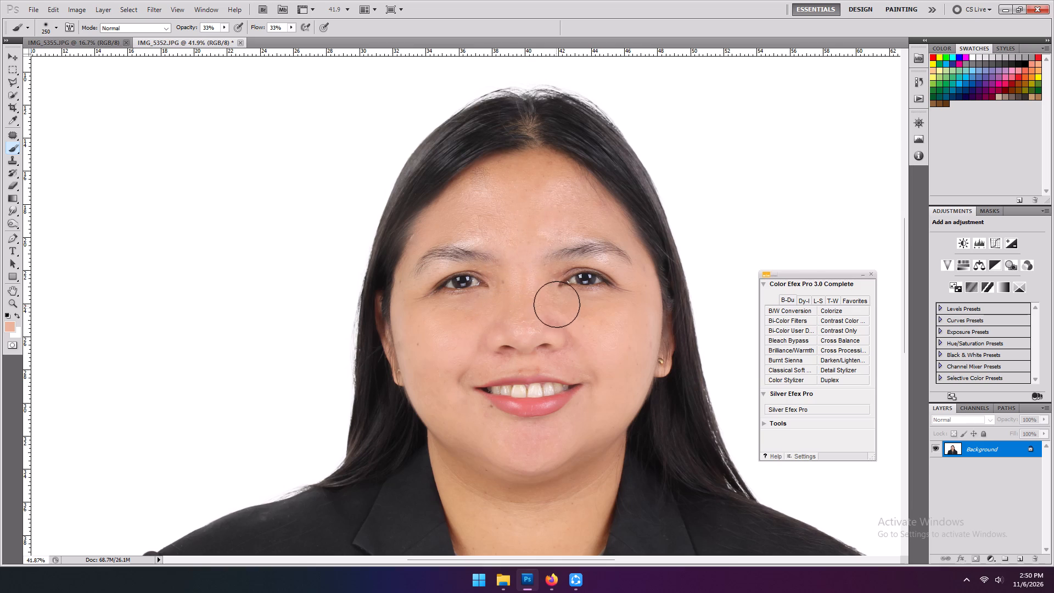
# Erase the flyaway hairs along the top of the head with the 200-size Eraser at 100% opacity, leaving a smooth crown.
pyautogui.keyDown('alt'); pyautogui.scroll(-6, 554, 316); pyautogui.keyUp('alt')
pyautogui.scroll(-3, 578, 370)
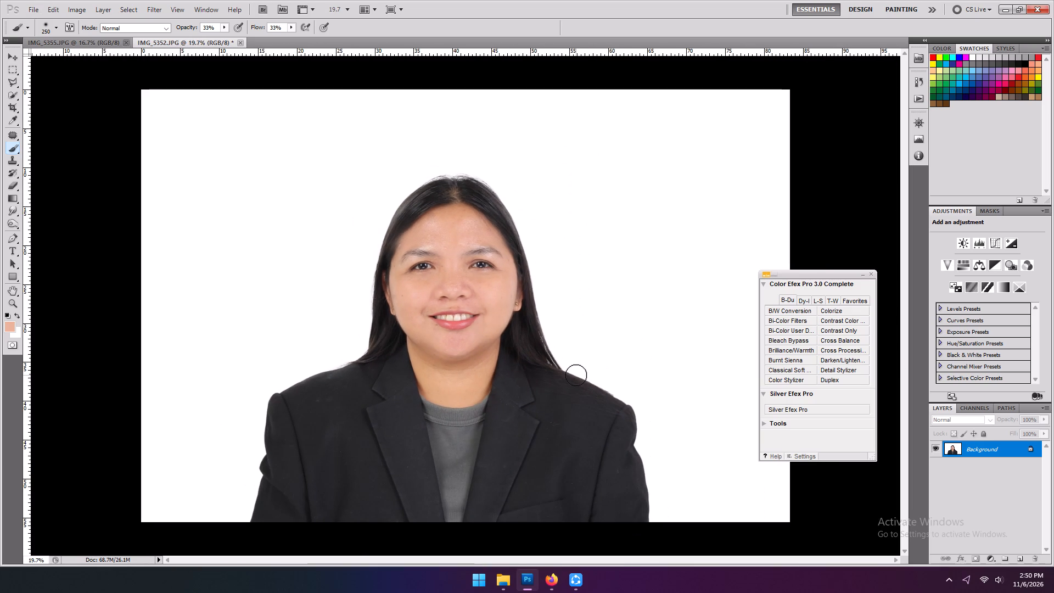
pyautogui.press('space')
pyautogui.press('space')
pyautogui.scroll(2, 464, 399)
pyautogui.keyDown('alt'); pyautogui.scroll(2, 465, 400); pyautogui.keyUp('alt')
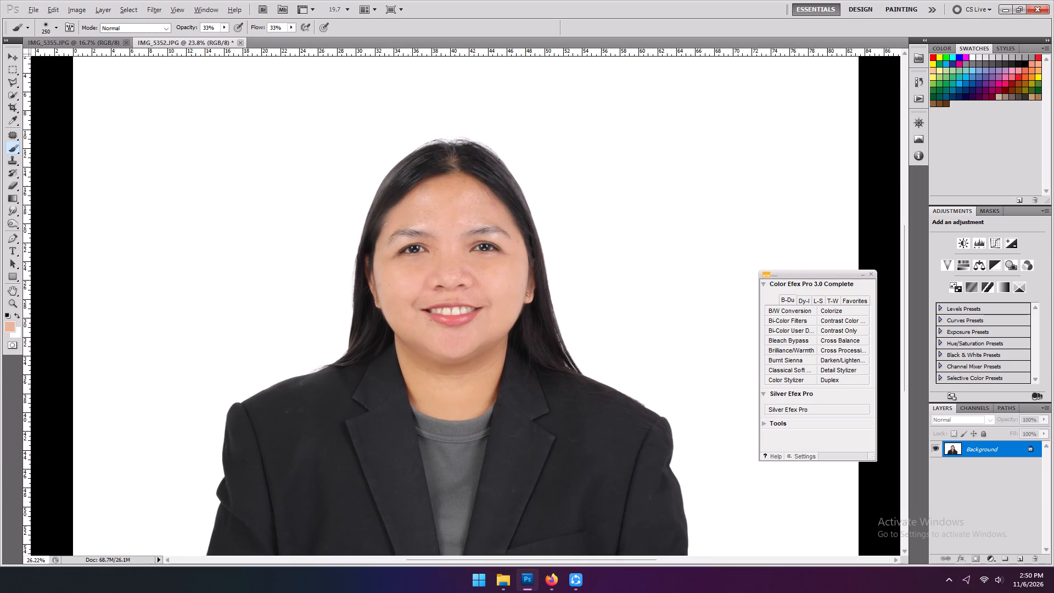
pyautogui.keyDown('alt'); pyautogui.scroll(1, 465, 400); pyautogui.keyUp('alt')
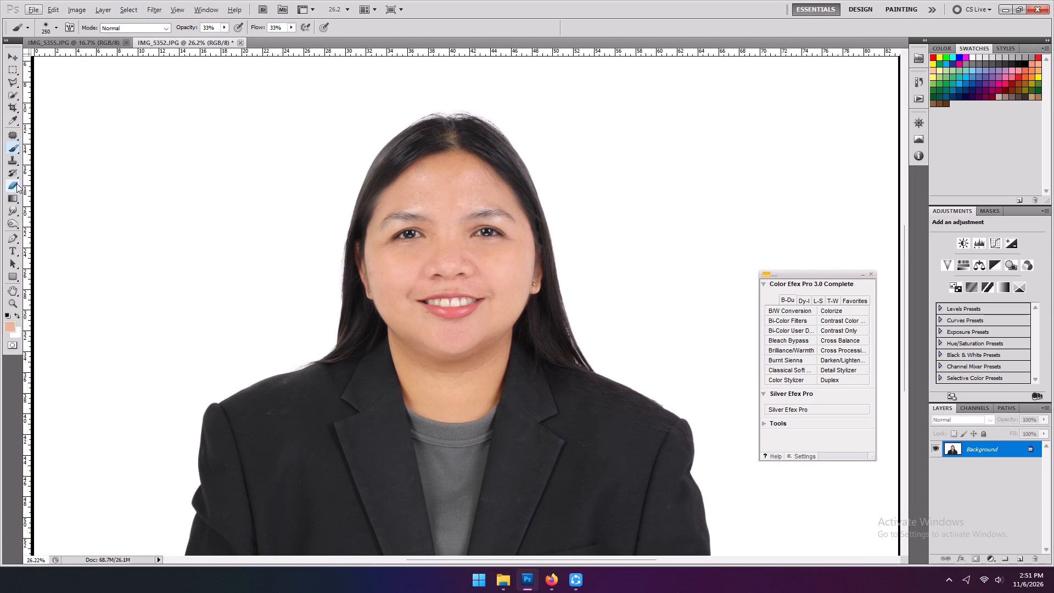
pyautogui.click(15, 186)
pyautogui.keyDown('alt'); pyautogui.scroll(4, 369, 177); pyautogui.keyUp('alt')
pyautogui.scroll(4, 448, 97)
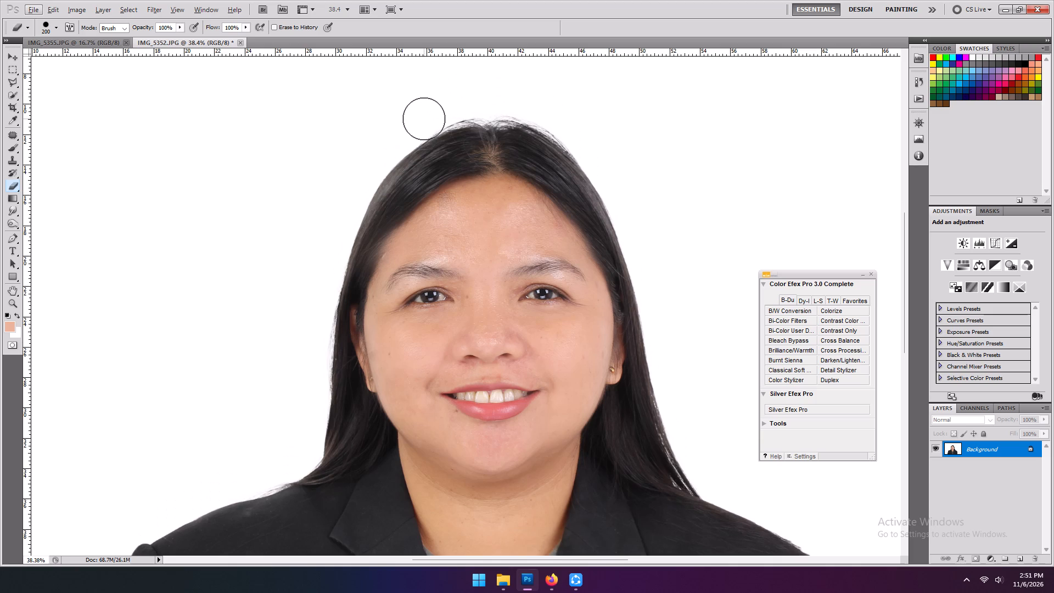
pyautogui.moveTo(424, 119); pyautogui.dragTo(612, 119)
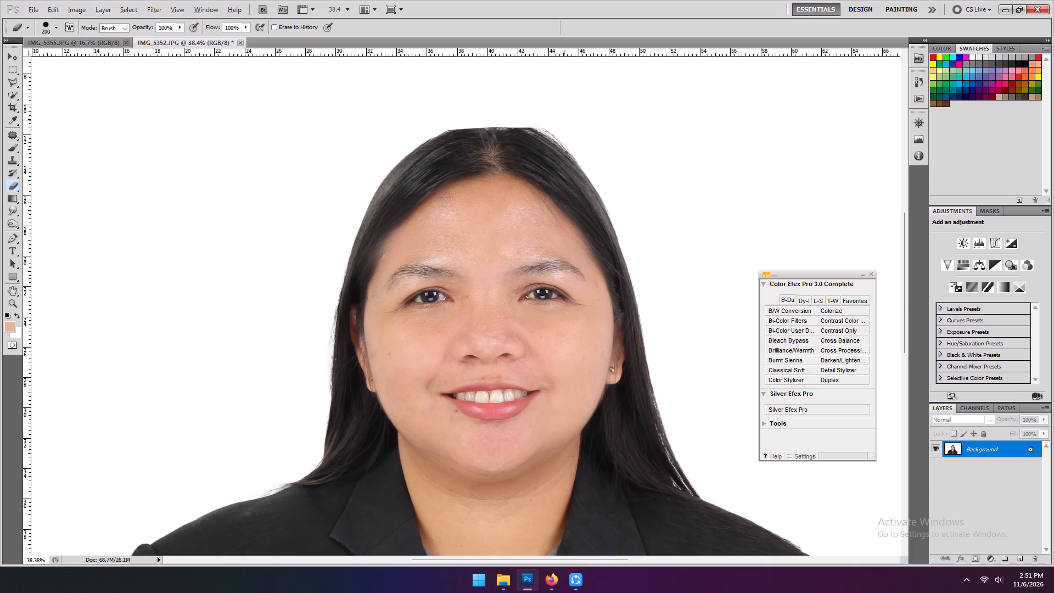
pyautogui.hotkey('ctrl', 'alt', 'z')
pyautogui.moveTo(428, 115); pyautogui.dragTo(462, 105)
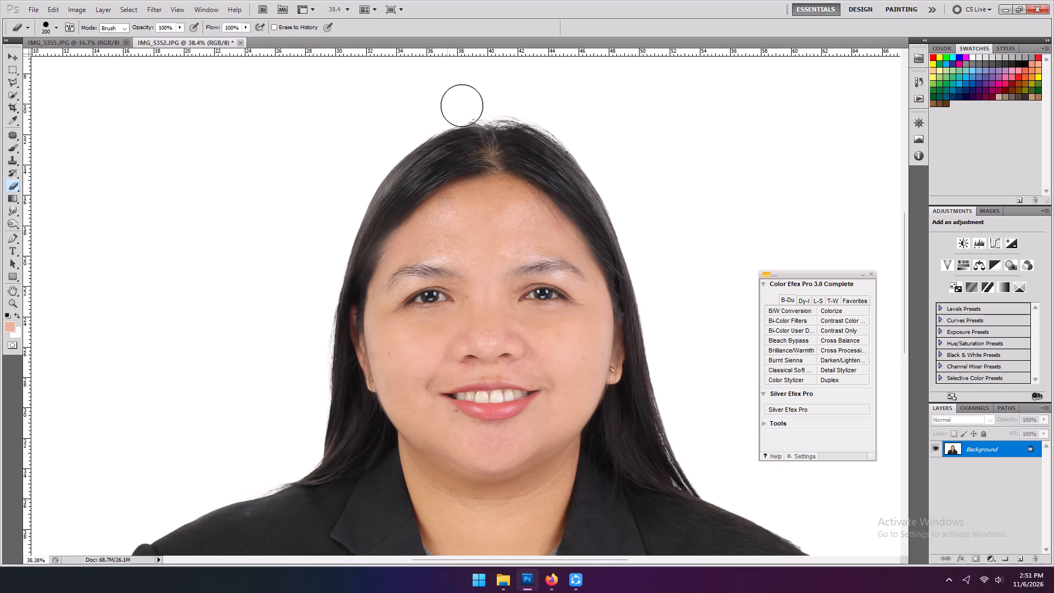
pyautogui.moveTo(462, 105); pyautogui.dragTo(568, 116)
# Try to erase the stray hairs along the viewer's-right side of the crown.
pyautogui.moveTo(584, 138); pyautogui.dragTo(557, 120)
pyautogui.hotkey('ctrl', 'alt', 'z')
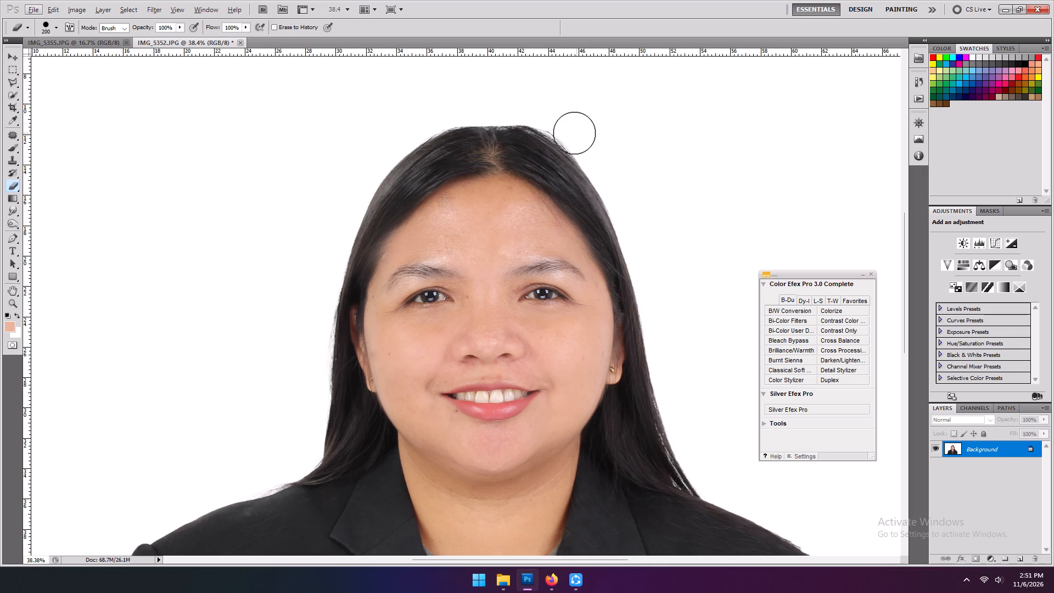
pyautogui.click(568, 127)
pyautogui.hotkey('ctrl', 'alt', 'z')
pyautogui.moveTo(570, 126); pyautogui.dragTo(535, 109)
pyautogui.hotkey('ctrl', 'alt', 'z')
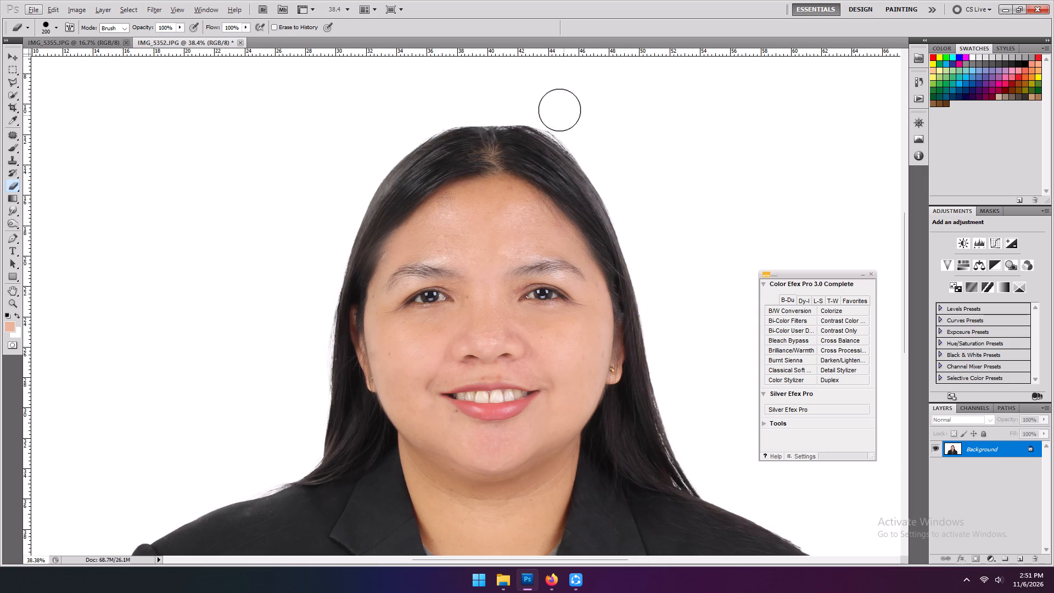
# Erase the remaining stray hairs just outside the viewer's-right crown and top hairline with short strokes.
pyautogui.moveTo(557, 116); pyautogui.dragTo(569, 120)
pyautogui.moveTo(568, 123); pyautogui.dragTo(580, 121)
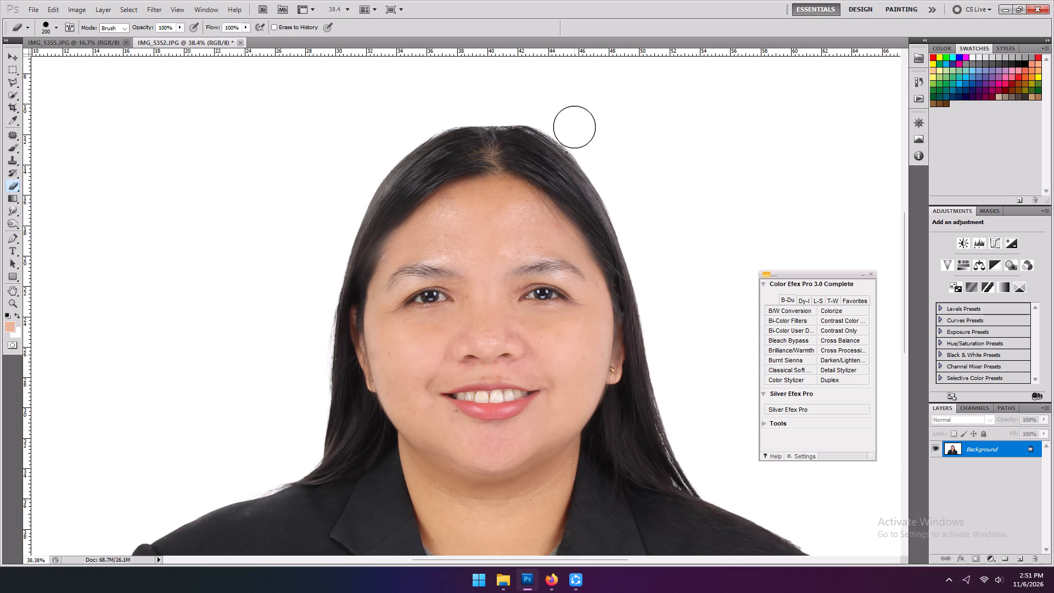
pyautogui.moveTo(576, 132); pyautogui.dragTo(592, 125)
pyautogui.moveTo(546, 110); pyautogui.dragTo(556, 103)
pyautogui.moveTo(503, 105); pyautogui.dragTo(546, 92)
pyautogui.moveTo(526, 103); pyautogui.dragTo(545, 99)
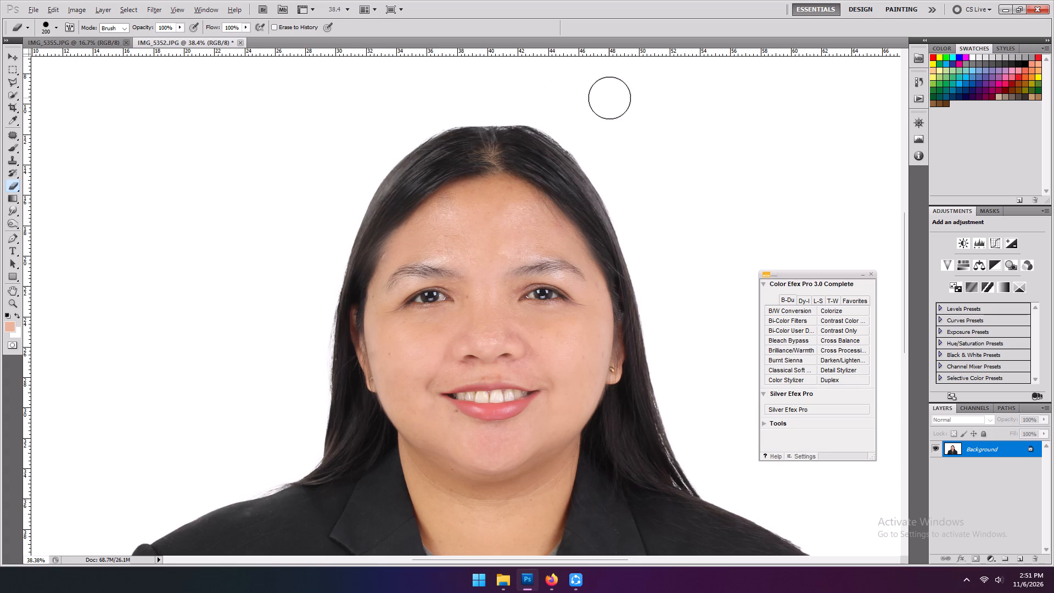
# Crop the portrait to 2 x 2 in at 300 pixels/inch, framing the head and shoulders with a little white space above the hair.
pyautogui.keyDown('alt'); pyautogui.scroll(-9, 609, 100); pyautogui.keyUp('alt')
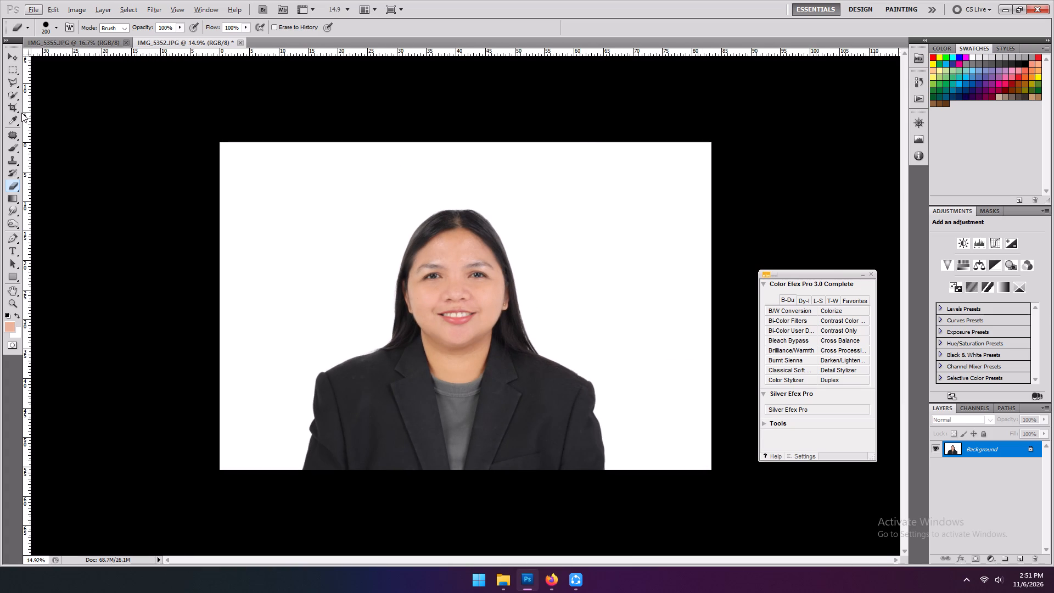
pyautogui.click(18, 108)
pyautogui.moveTo(355, 175); pyautogui.dragTo(595, 431)
pyautogui.moveTo(511, 276); pyautogui.dragTo(510, 276)
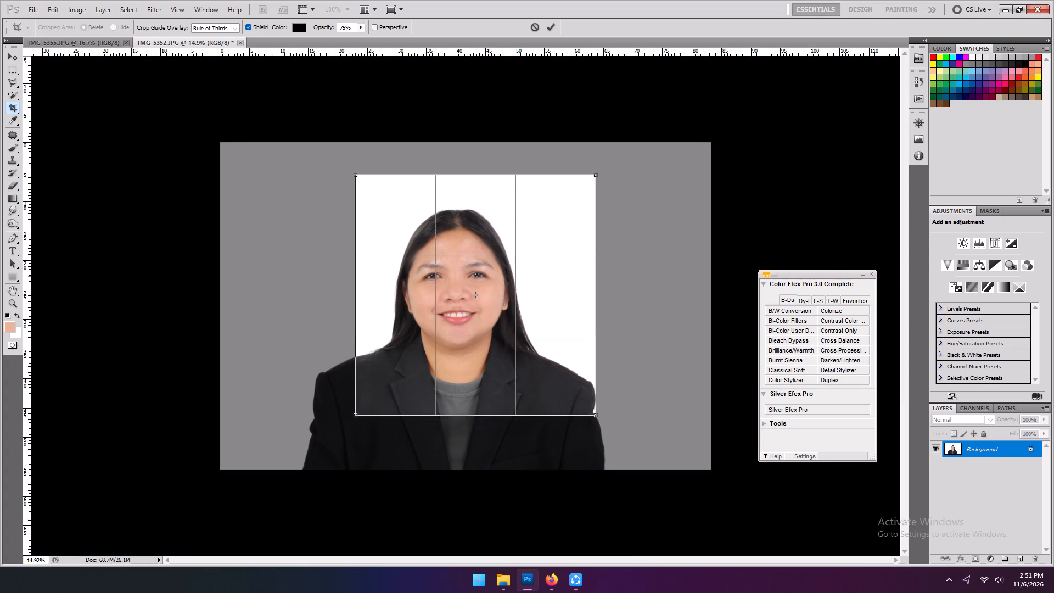
pyautogui.moveTo(510, 276); pyautogui.dragTo(489, 288)
pyautogui.keyDown('alt'); pyautogui.keyDown('shift'); pyautogui.moveTo(575, 429); pyautogui.dragTo(582, 437); pyautogui.keyUp('shift'); pyautogui.keyUp('alt')
pyautogui.click(544, 376)
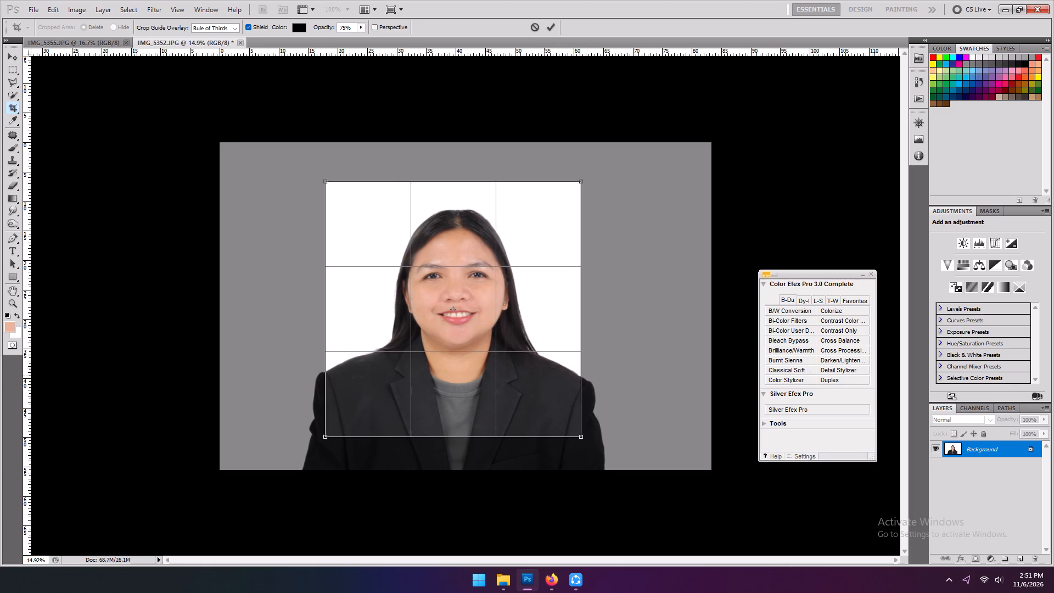
pyautogui.press('Up')
pyautogui.press('Up')
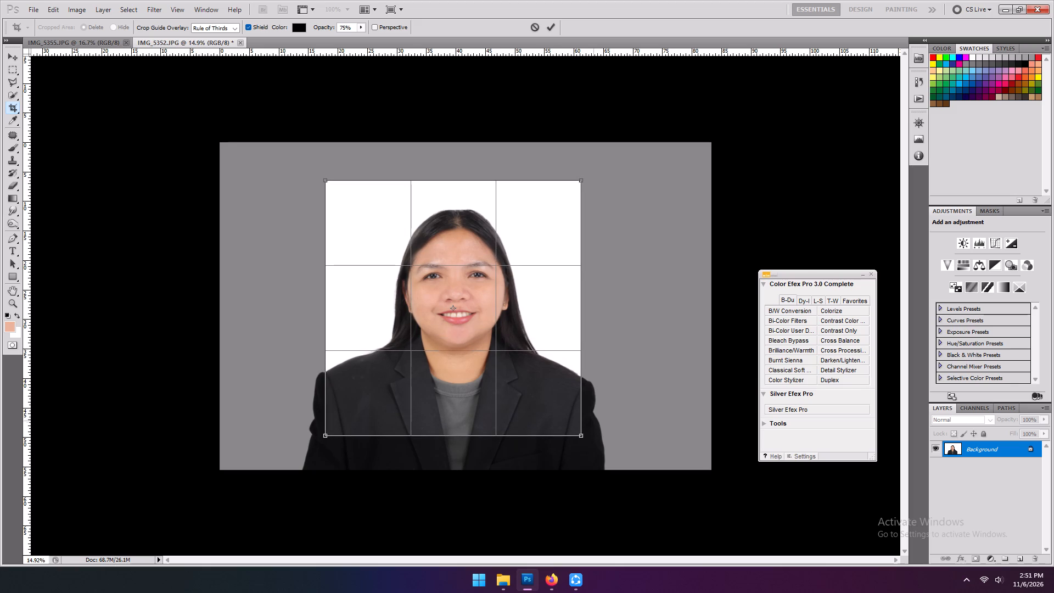
pyautogui.keyDown('alt'); pyautogui.keyDown('shift'); pyautogui.moveTo(581, 438); pyautogui.dragTo(574, 432); pyautogui.keyUp('shift'); pyautogui.keyUp('alt')
pyautogui.press('Up')
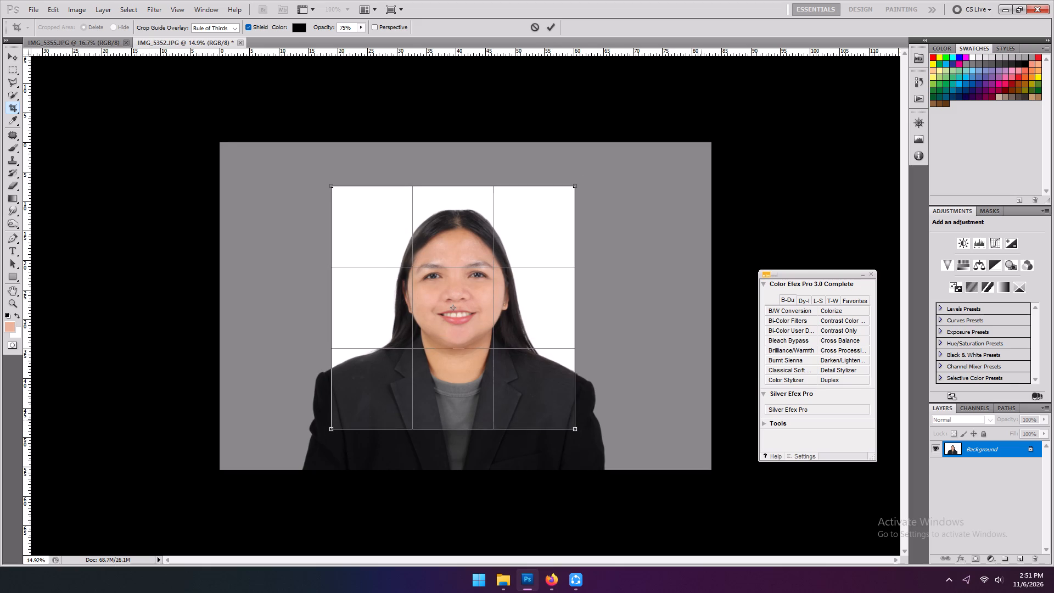
pyautogui.press('Up')
pyautogui.press('Up')
pyautogui.press('Up')
pyautogui.press('Left')
pyautogui.press('Left')
pyautogui.press('Left')
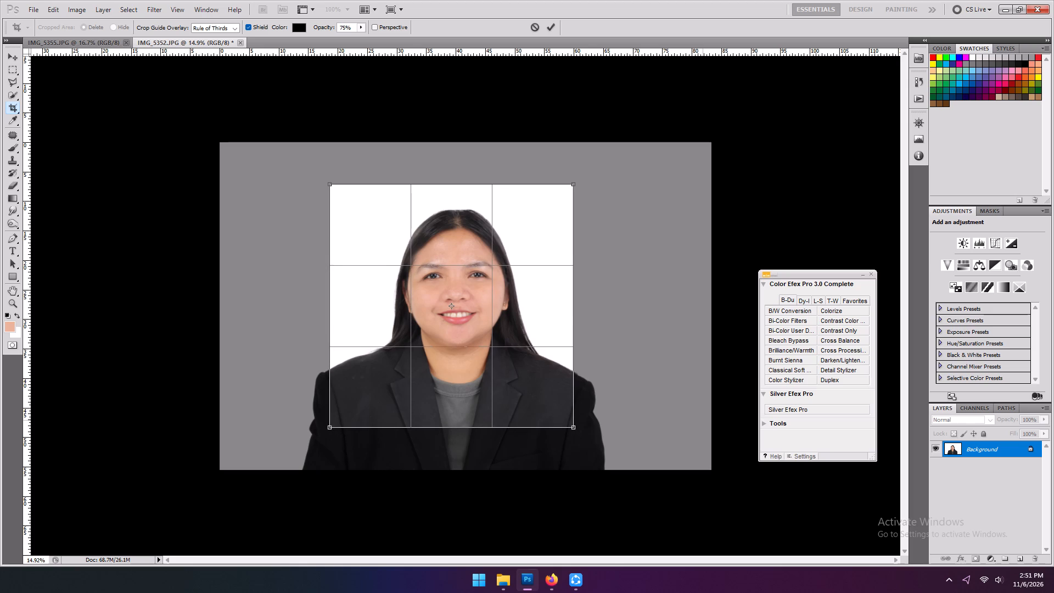
pyautogui.press('Down')
pyautogui.press('Return')
# Transform the whole cropped portrait to 106.84% scale, rotated -0.88°, with its center at about X 294 px, Y 297 px.
pyautogui.scroll(17, 592, 390)
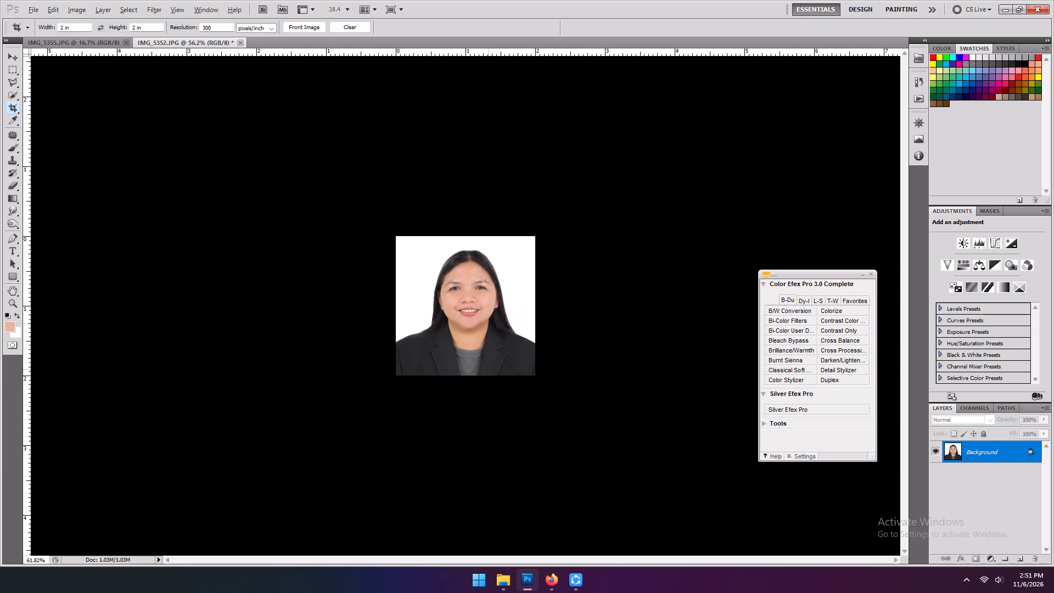
pyautogui.scroll(2, 484, 369)
pyautogui.click(16, 69)
pyautogui.moveTo(243, 86); pyautogui.dragTo(993, 590)
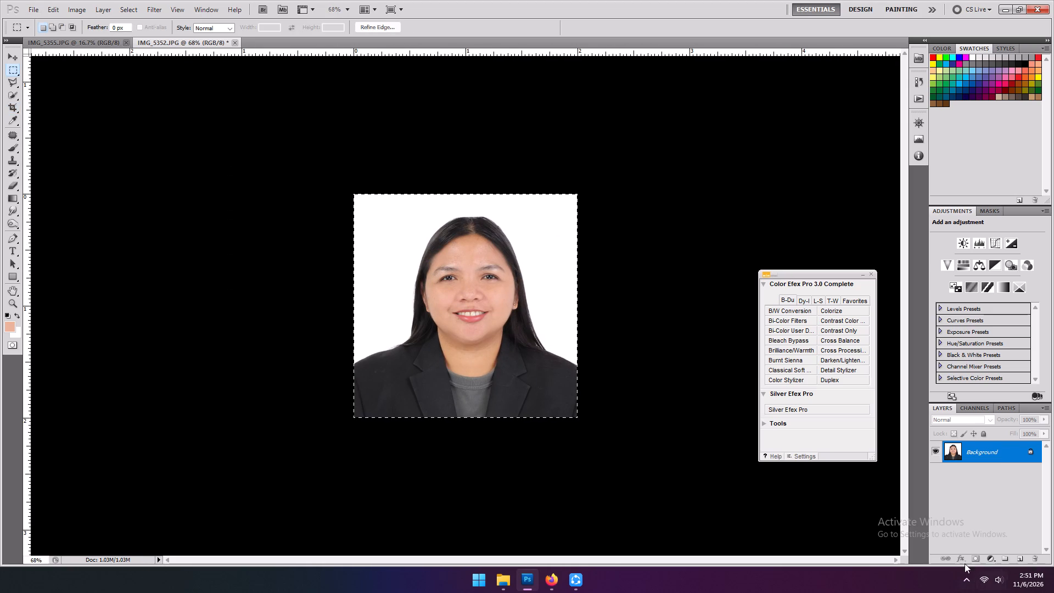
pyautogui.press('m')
pyautogui.hotkey('ctrl', 't')
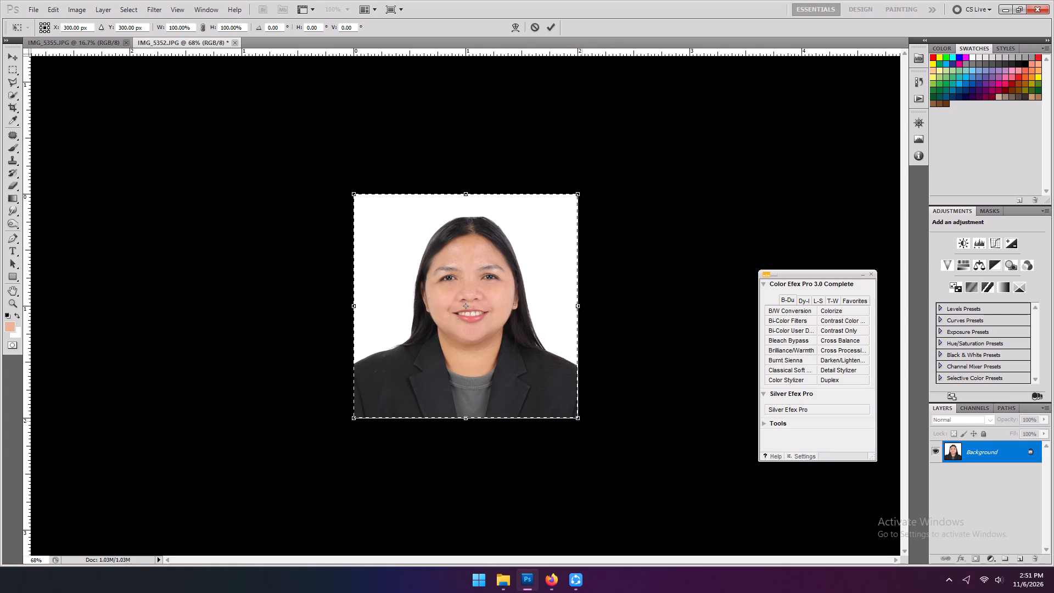
pyautogui.keyDown('alt'); pyautogui.keyDown('shift'); pyautogui.moveTo(580, 421); pyautogui.dragTo(586, 425); pyautogui.keyUp('shift'); pyautogui.keyUp('alt')
pyautogui.press('Left')
pyautogui.press('Left')
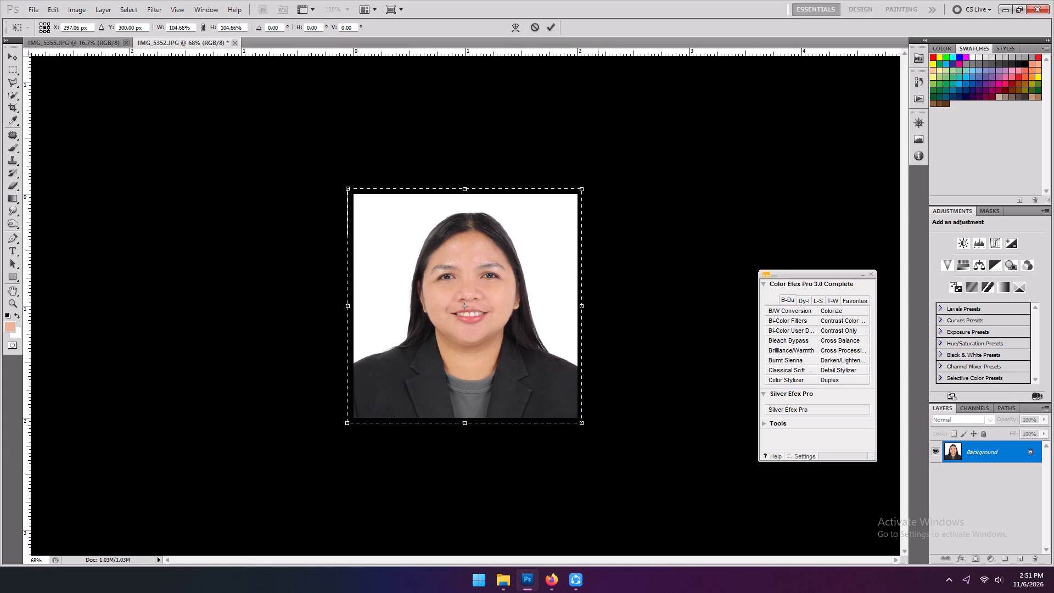
pyautogui.click(606, 432)
pyautogui.press('Left')
pyautogui.press('Left')
pyautogui.press('Left')
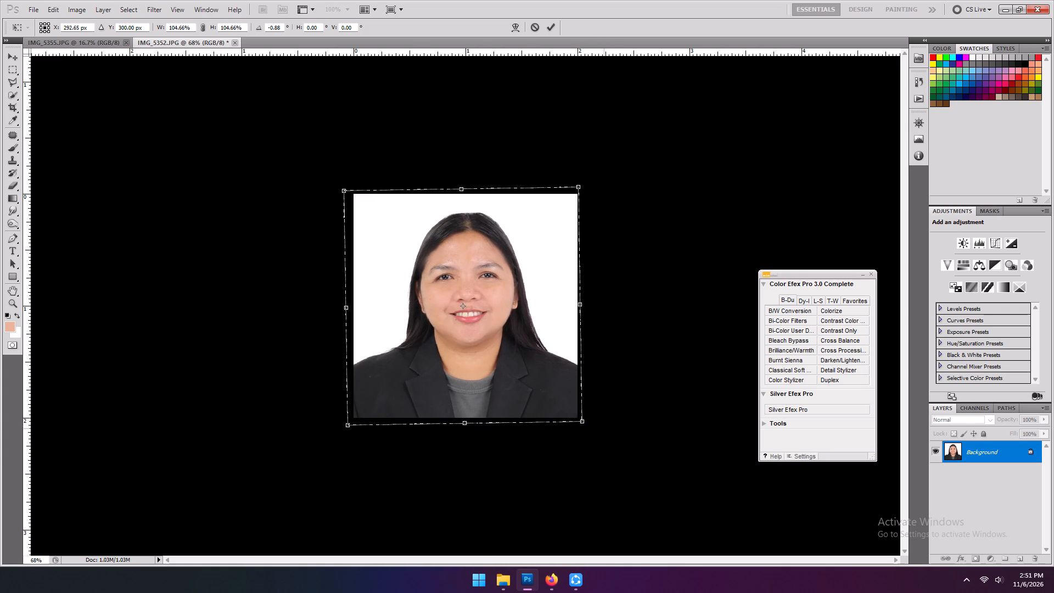
pyautogui.press('Right')
pyautogui.press('Left')
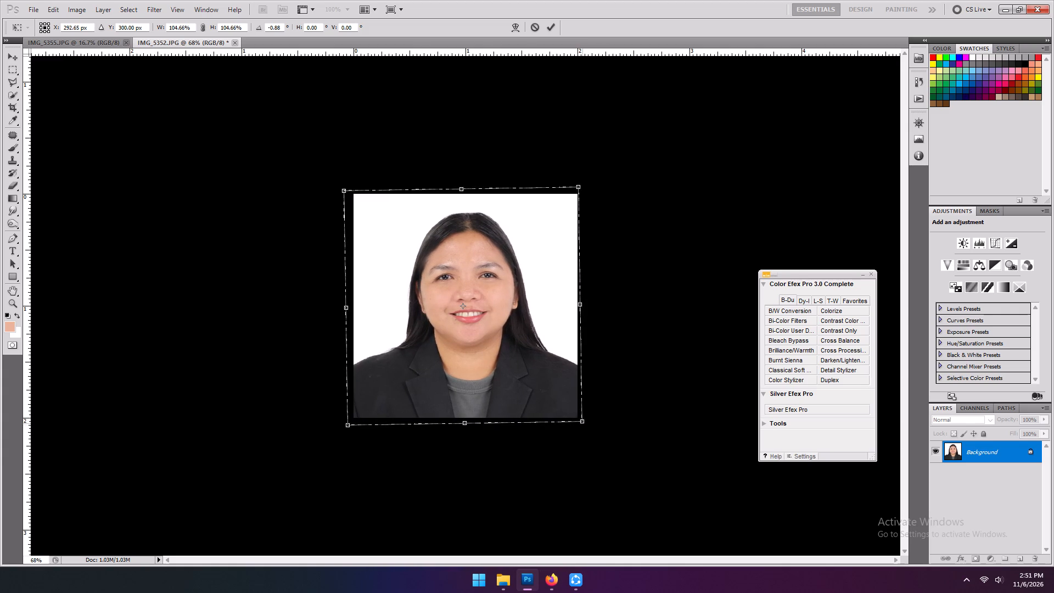
pyautogui.keyDown('alt'); pyautogui.keyDown('shift'); pyautogui.click(582, 424); pyautogui.keyUp('shift'); pyautogui.keyUp('alt')
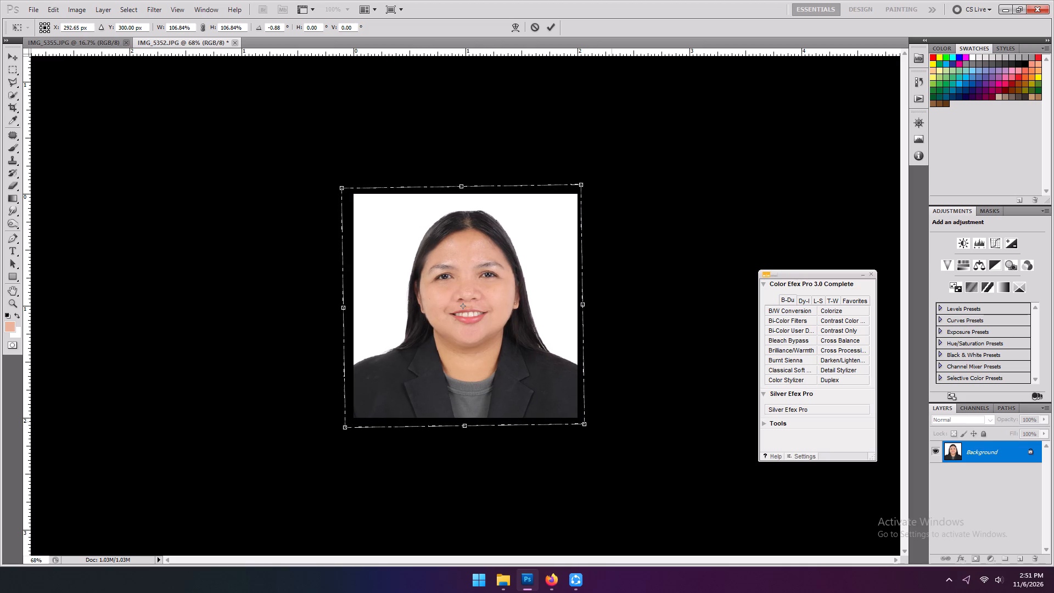
pyautogui.press('Up')
pyautogui.press('Up')
pyautogui.press('Up')
pyautogui.press('Down')
pyautogui.press('Right')
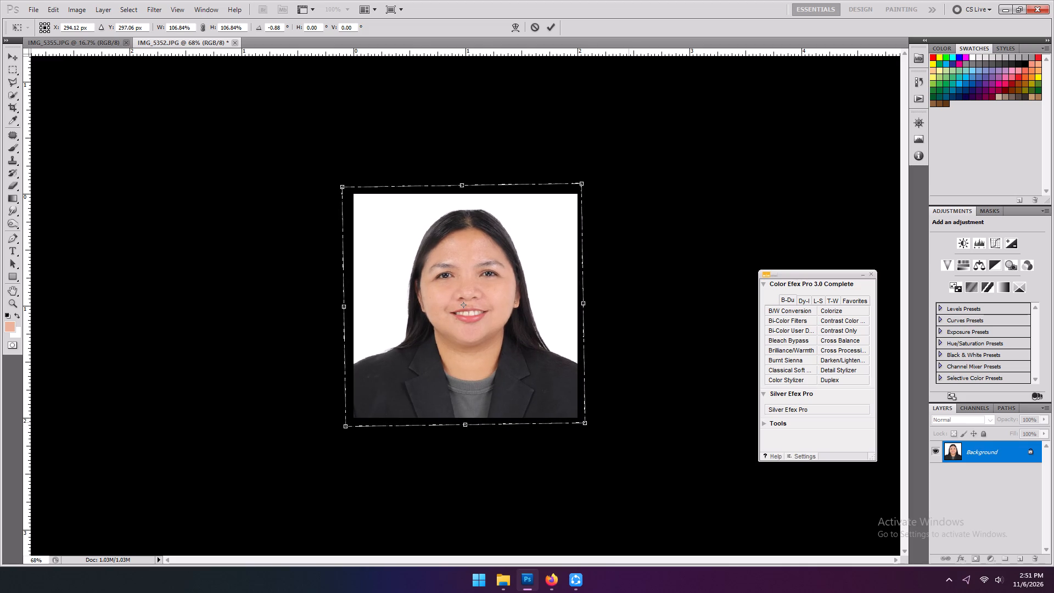
pyautogui.press('Return')
pyautogui.click(640, 402)
# Fill a full-width strip along the bottom of the portrait, from just below the shirt collar, with white.
pyautogui.keyDown('alt'); pyautogui.scroll(7, 571, 393); pyautogui.keyUp('alt')
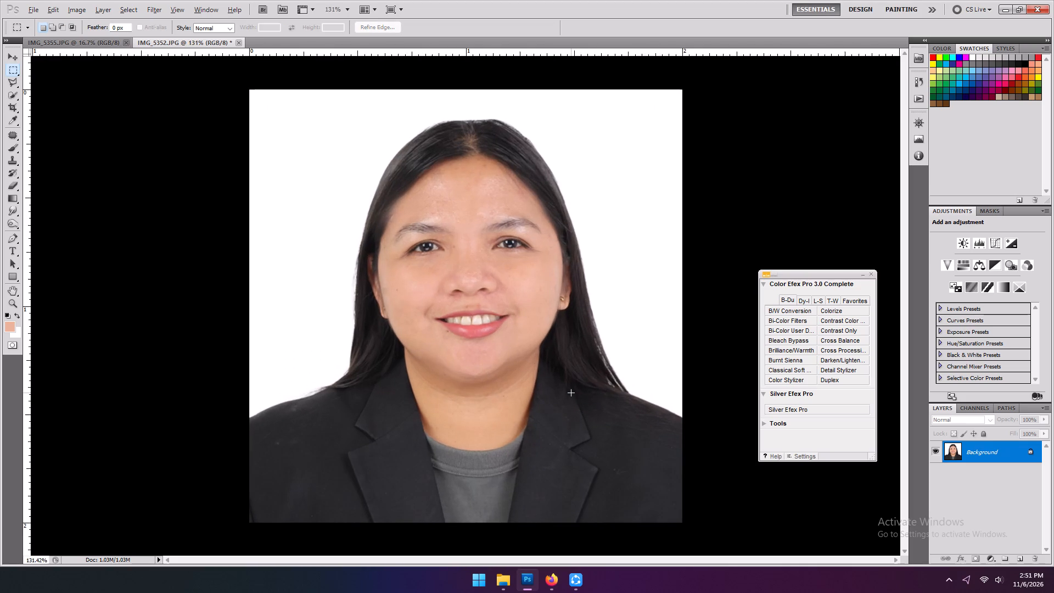
pyautogui.keyDown('alt'); pyautogui.scroll(-6, 530, 389); pyautogui.keyUp('alt')
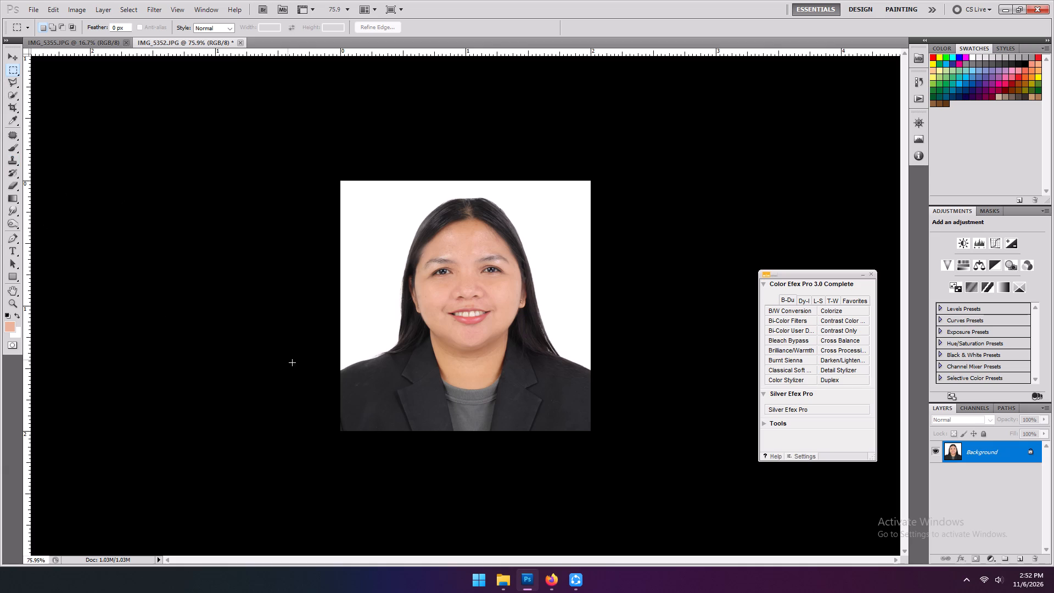
pyautogui.moveTo(332, 369); pyautogui.dragTo(668, 449)
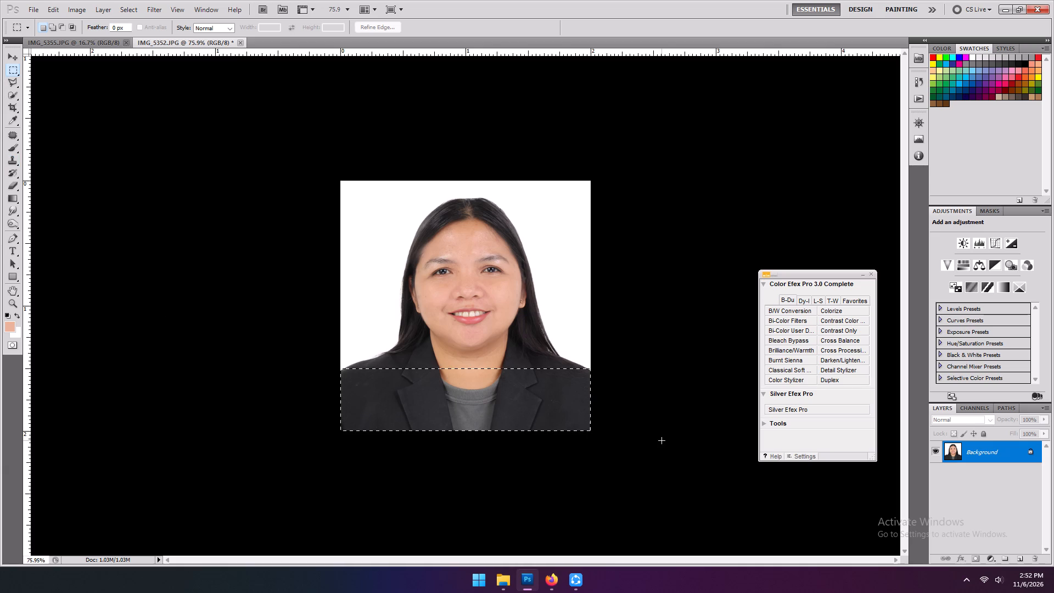
pyautogui.click(620, 280)
pyautogui.moveTo(327, 389); pyautogui.dragTo(974, 504)
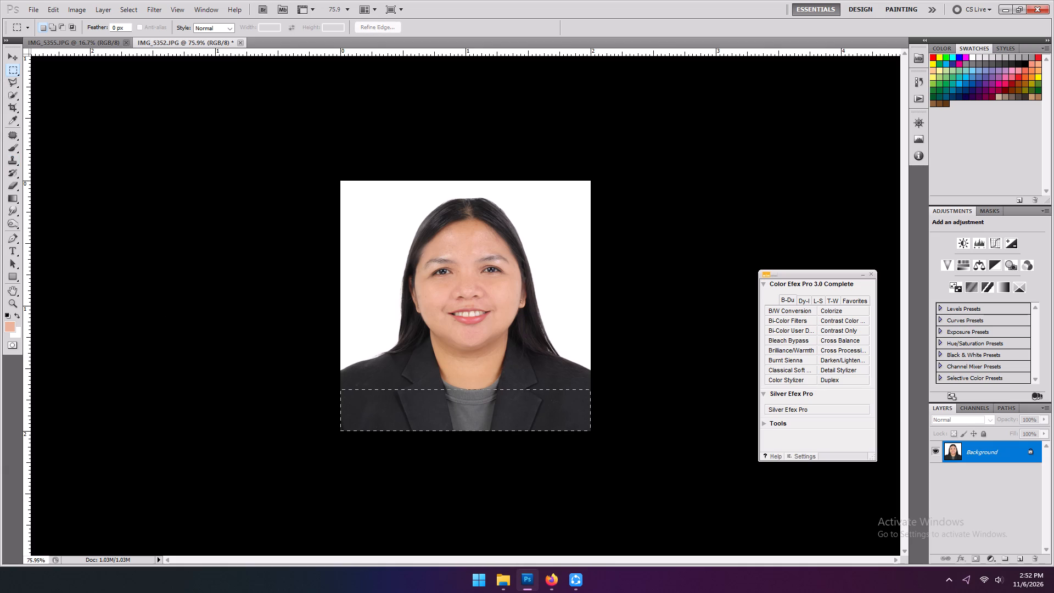
pyautogui.moveTo(974, 504); pyautogui.dragTo(970, 502)
pyautogui.hotkey('ctrl', 'BackSpace')
pyautogui.press('Return')
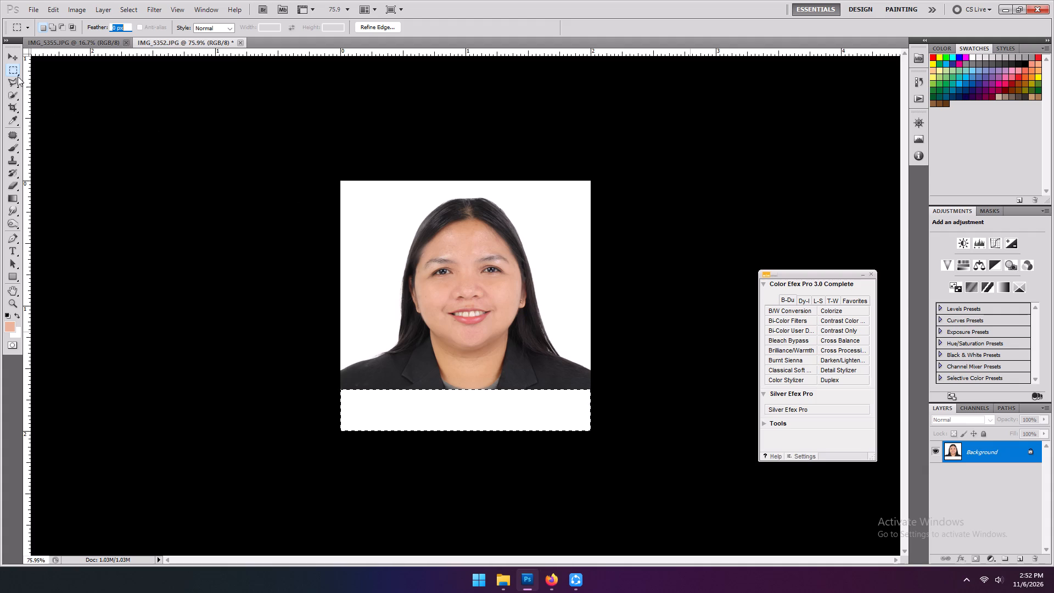
pyautogui.click(176, 192)
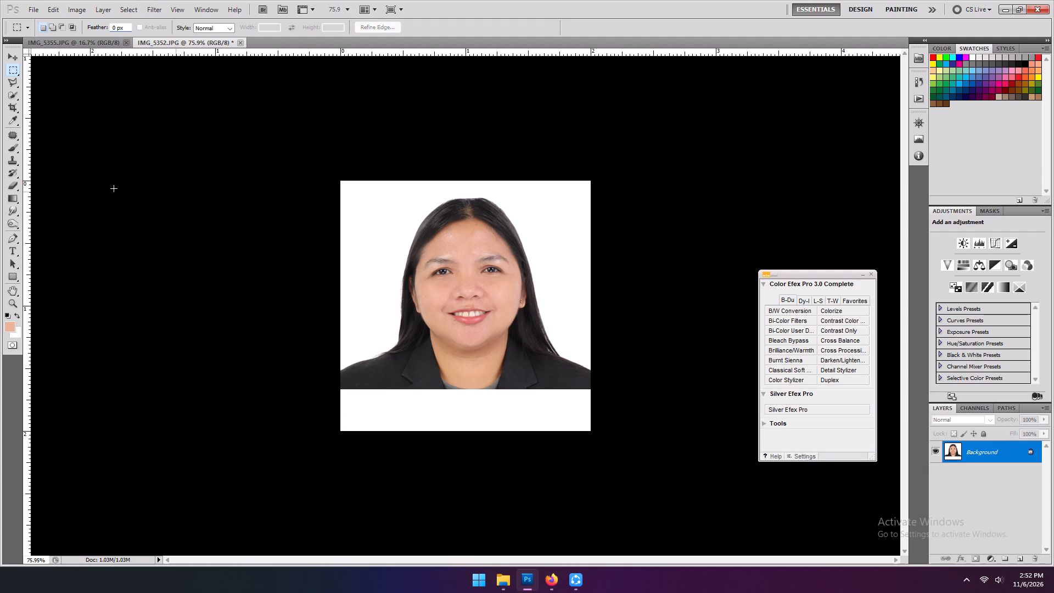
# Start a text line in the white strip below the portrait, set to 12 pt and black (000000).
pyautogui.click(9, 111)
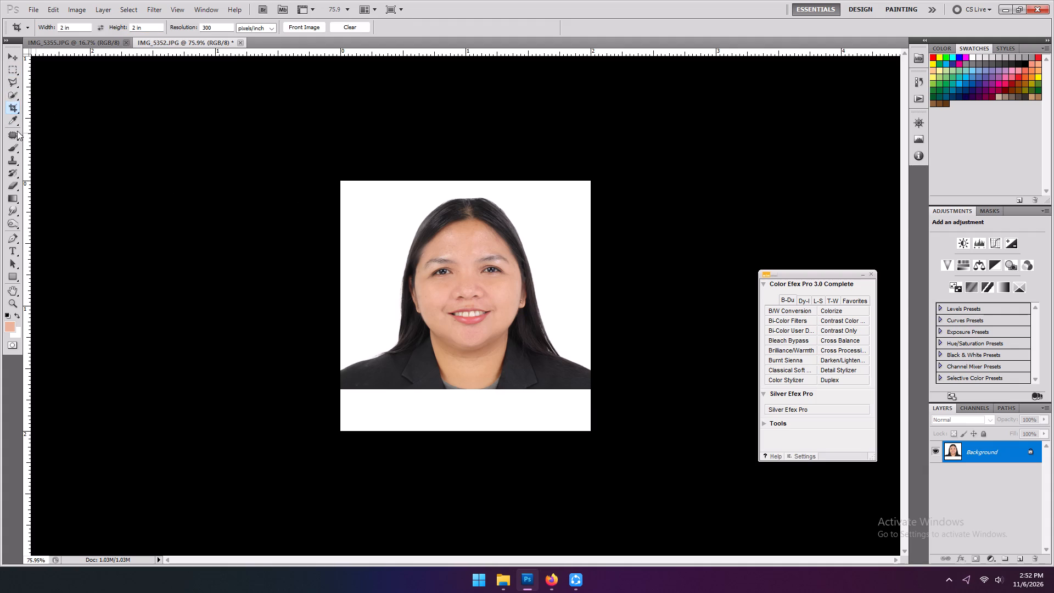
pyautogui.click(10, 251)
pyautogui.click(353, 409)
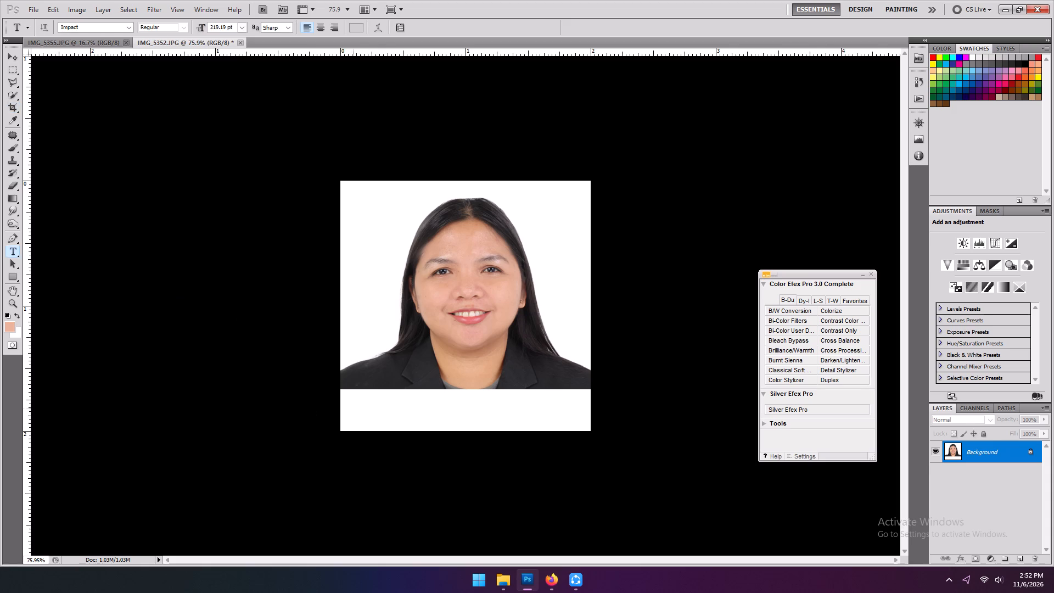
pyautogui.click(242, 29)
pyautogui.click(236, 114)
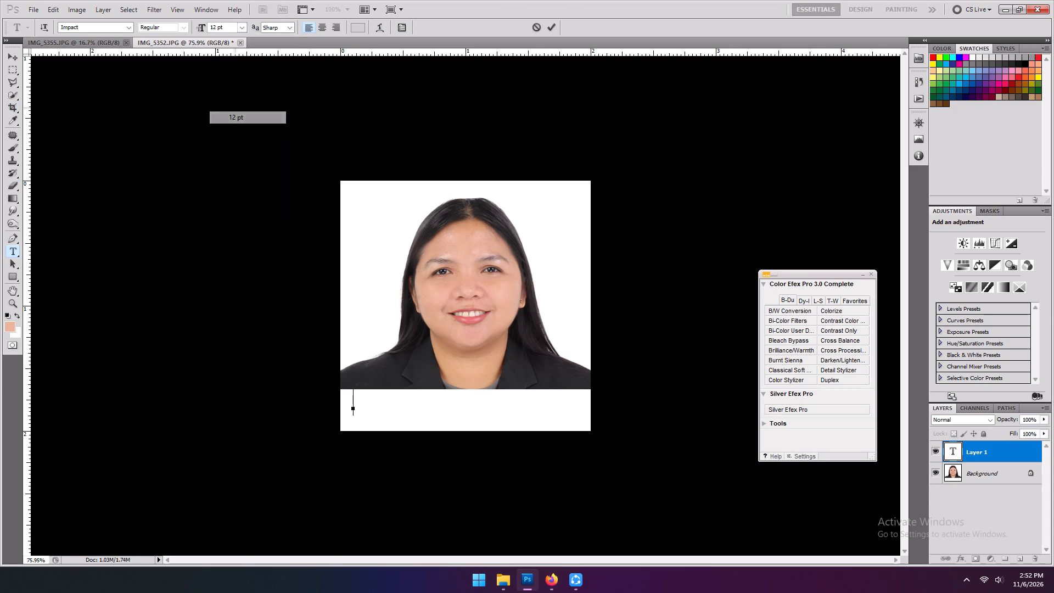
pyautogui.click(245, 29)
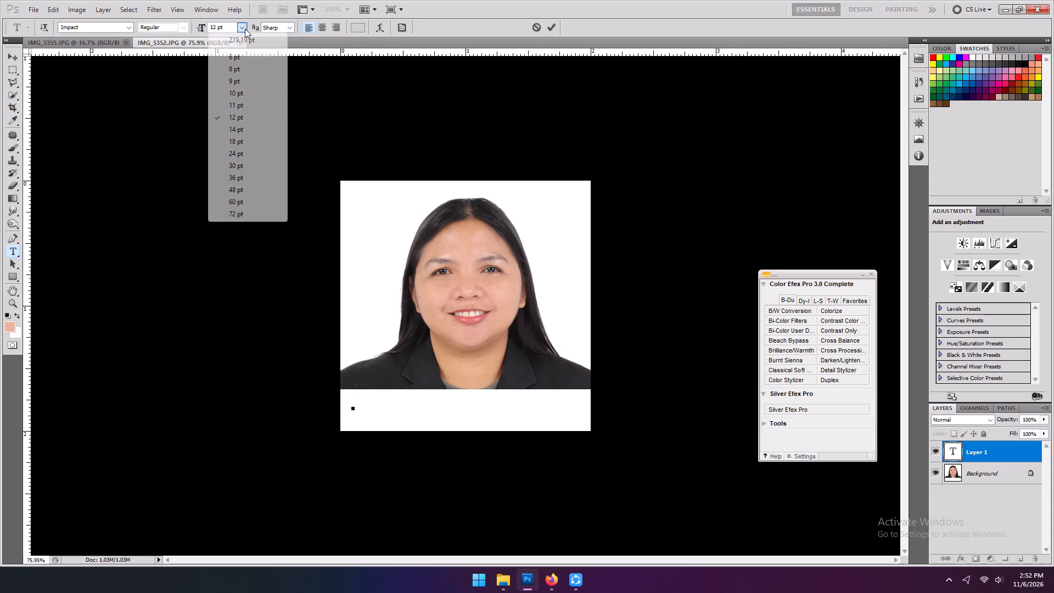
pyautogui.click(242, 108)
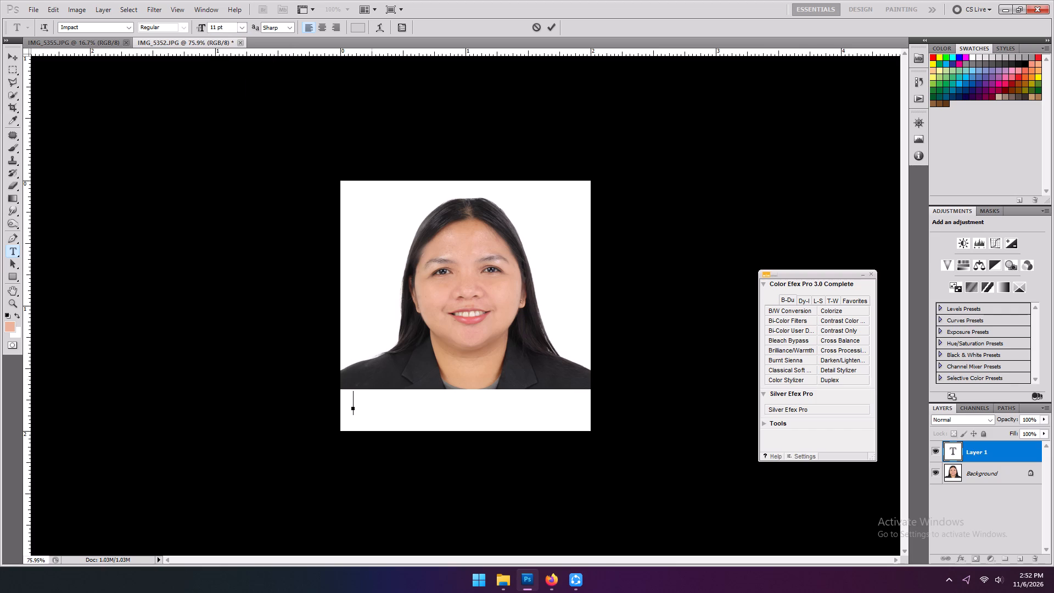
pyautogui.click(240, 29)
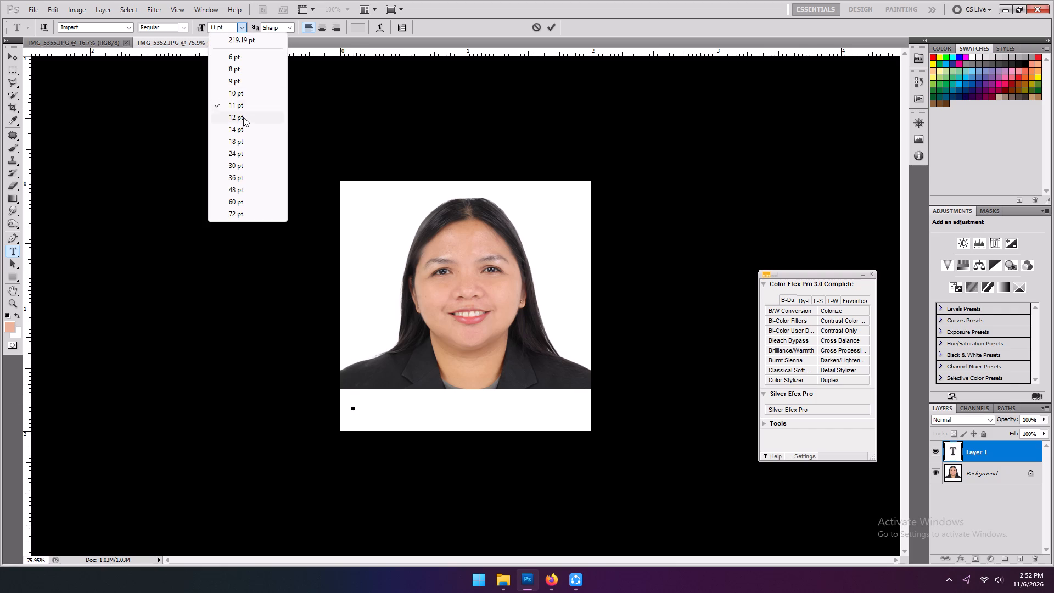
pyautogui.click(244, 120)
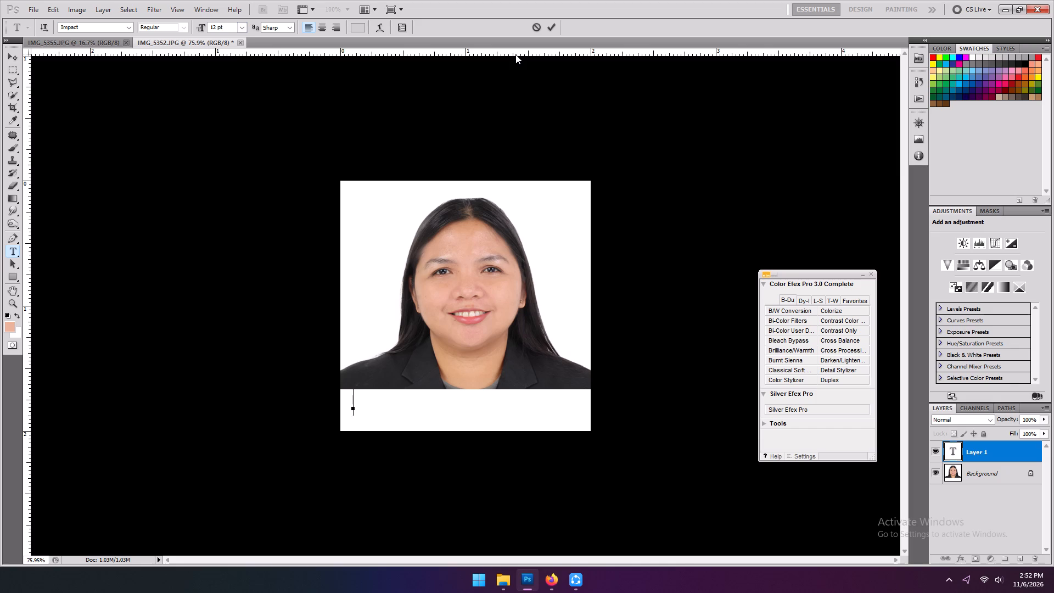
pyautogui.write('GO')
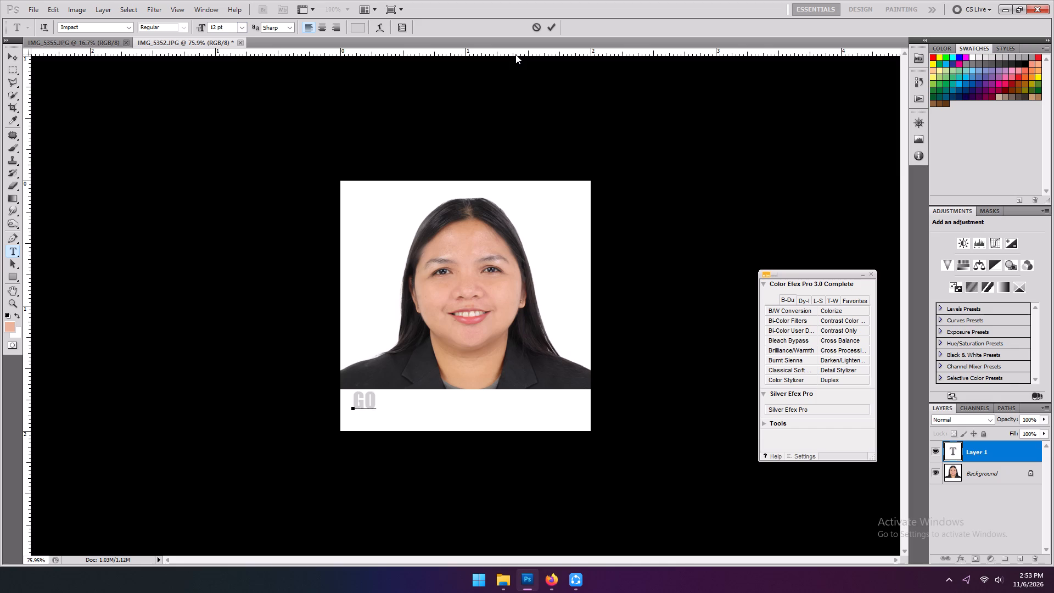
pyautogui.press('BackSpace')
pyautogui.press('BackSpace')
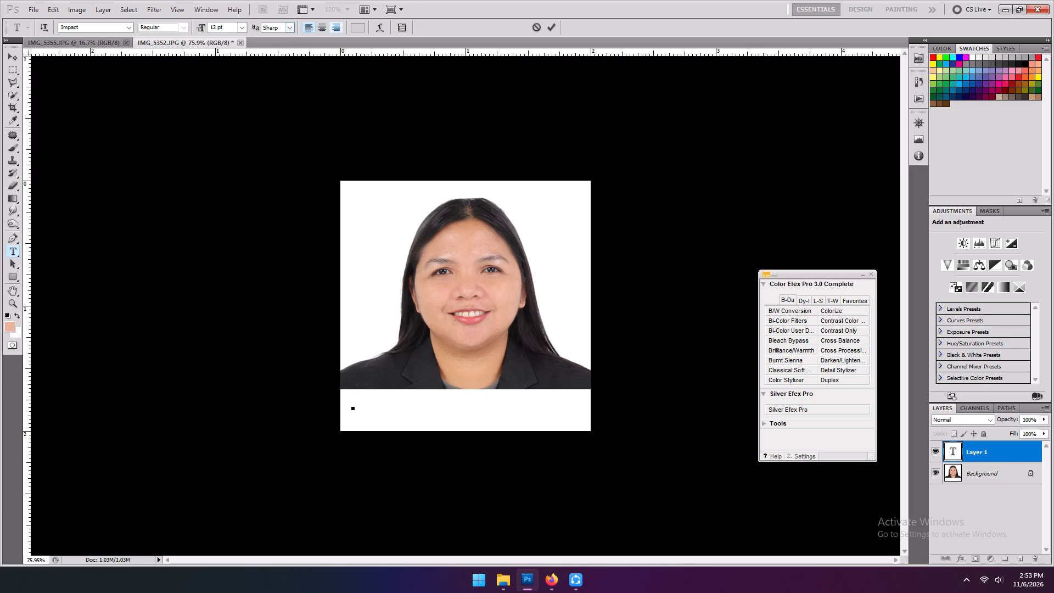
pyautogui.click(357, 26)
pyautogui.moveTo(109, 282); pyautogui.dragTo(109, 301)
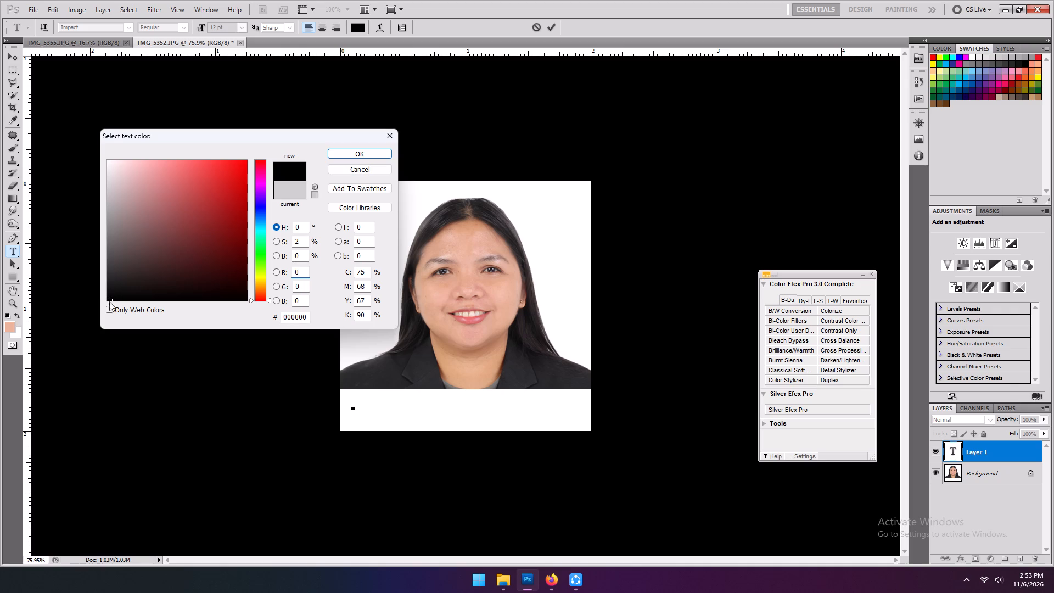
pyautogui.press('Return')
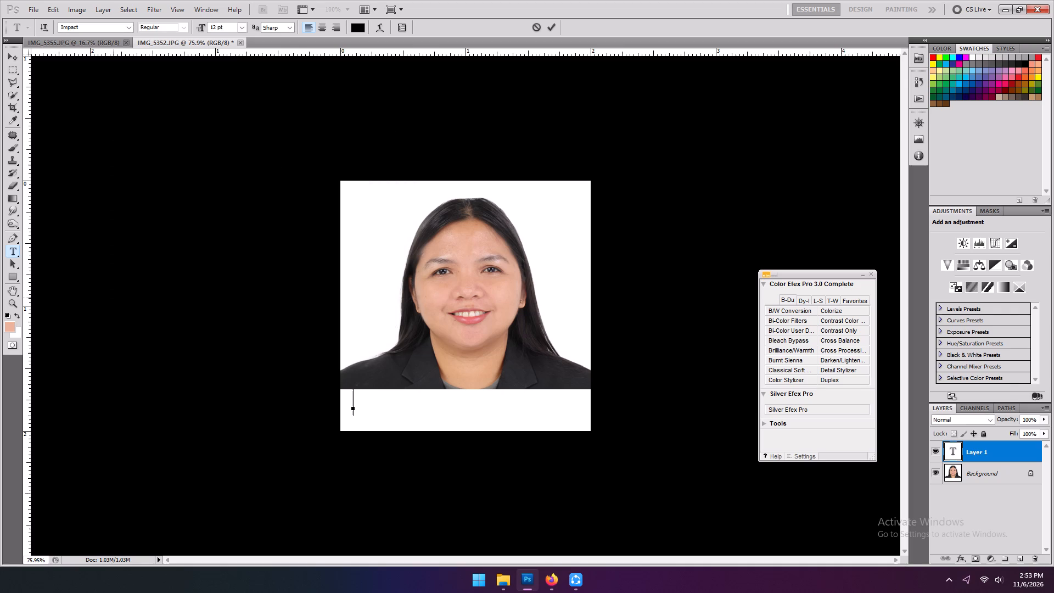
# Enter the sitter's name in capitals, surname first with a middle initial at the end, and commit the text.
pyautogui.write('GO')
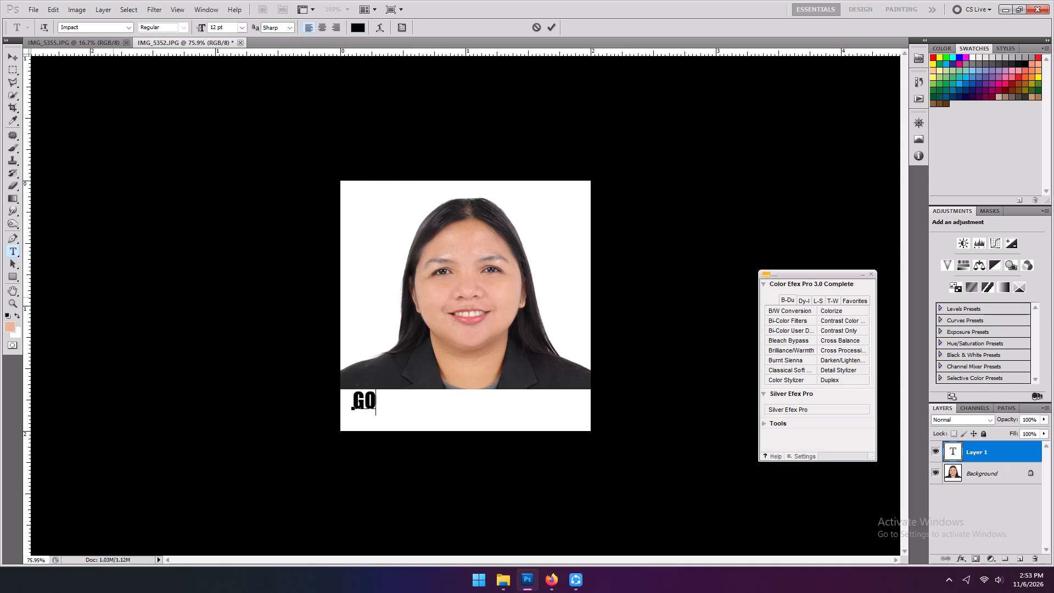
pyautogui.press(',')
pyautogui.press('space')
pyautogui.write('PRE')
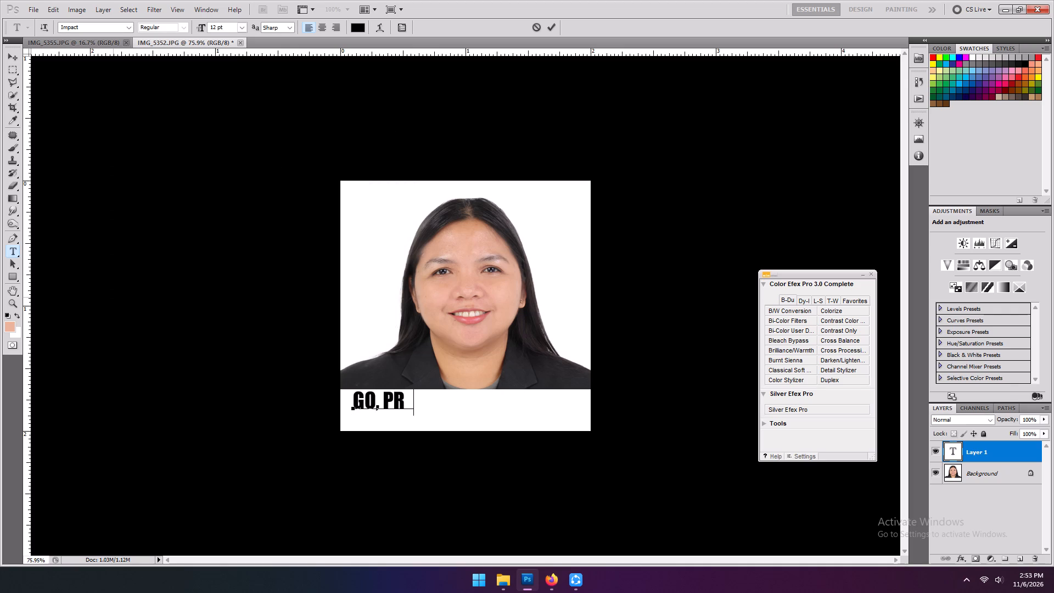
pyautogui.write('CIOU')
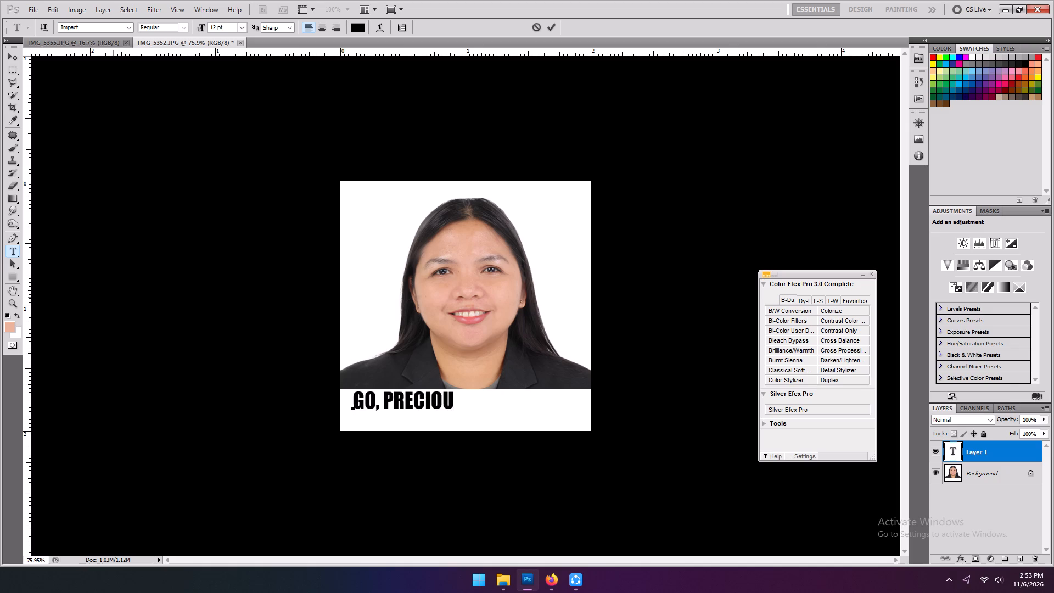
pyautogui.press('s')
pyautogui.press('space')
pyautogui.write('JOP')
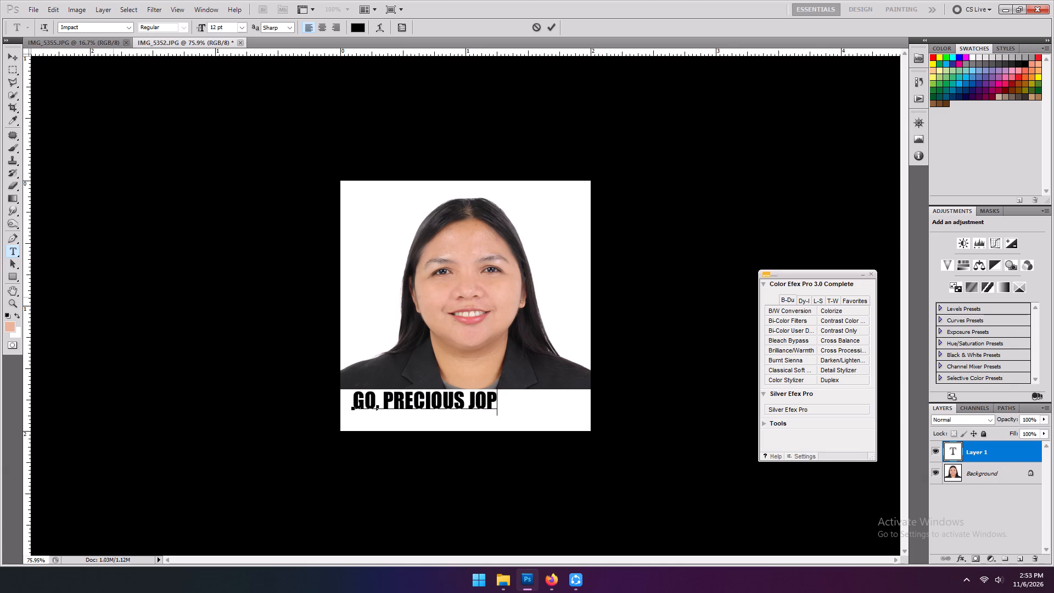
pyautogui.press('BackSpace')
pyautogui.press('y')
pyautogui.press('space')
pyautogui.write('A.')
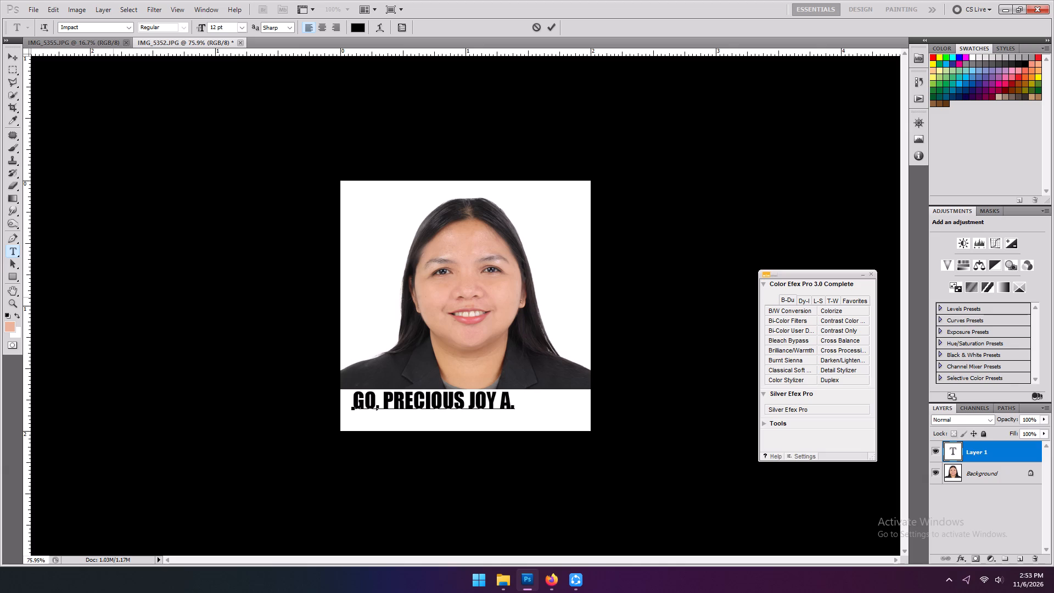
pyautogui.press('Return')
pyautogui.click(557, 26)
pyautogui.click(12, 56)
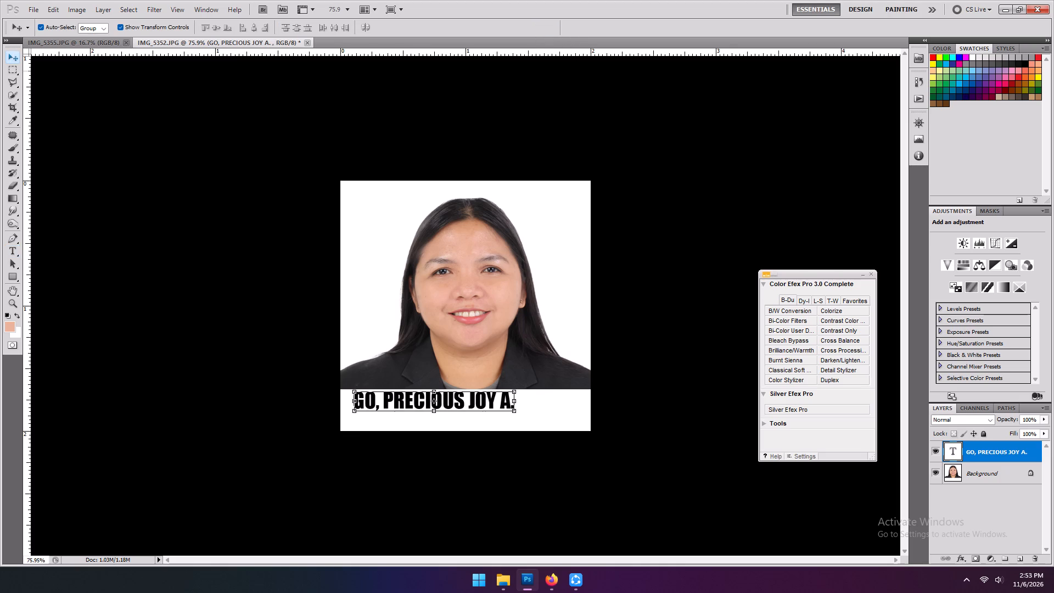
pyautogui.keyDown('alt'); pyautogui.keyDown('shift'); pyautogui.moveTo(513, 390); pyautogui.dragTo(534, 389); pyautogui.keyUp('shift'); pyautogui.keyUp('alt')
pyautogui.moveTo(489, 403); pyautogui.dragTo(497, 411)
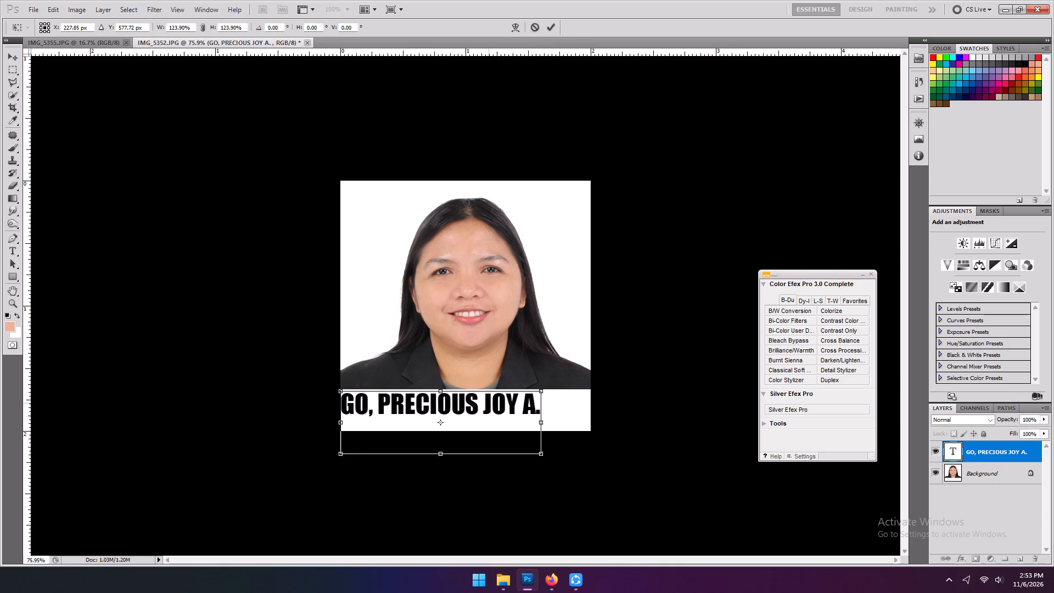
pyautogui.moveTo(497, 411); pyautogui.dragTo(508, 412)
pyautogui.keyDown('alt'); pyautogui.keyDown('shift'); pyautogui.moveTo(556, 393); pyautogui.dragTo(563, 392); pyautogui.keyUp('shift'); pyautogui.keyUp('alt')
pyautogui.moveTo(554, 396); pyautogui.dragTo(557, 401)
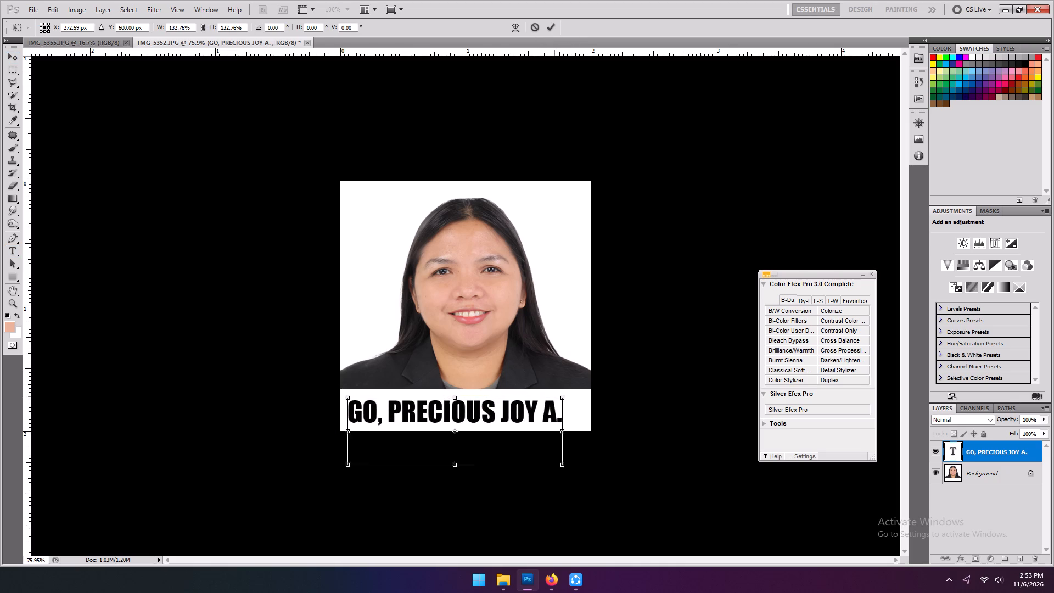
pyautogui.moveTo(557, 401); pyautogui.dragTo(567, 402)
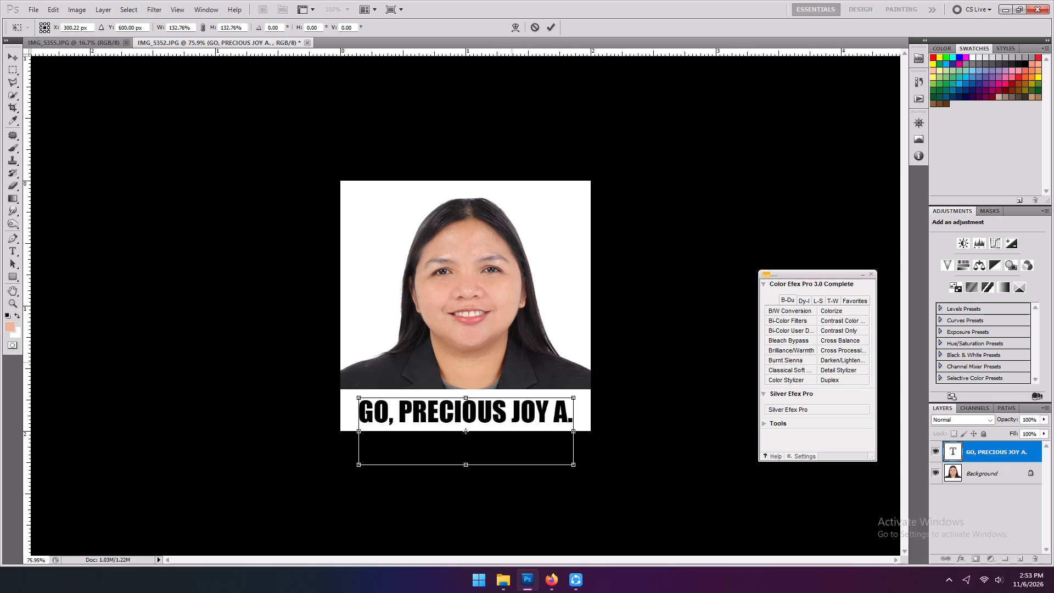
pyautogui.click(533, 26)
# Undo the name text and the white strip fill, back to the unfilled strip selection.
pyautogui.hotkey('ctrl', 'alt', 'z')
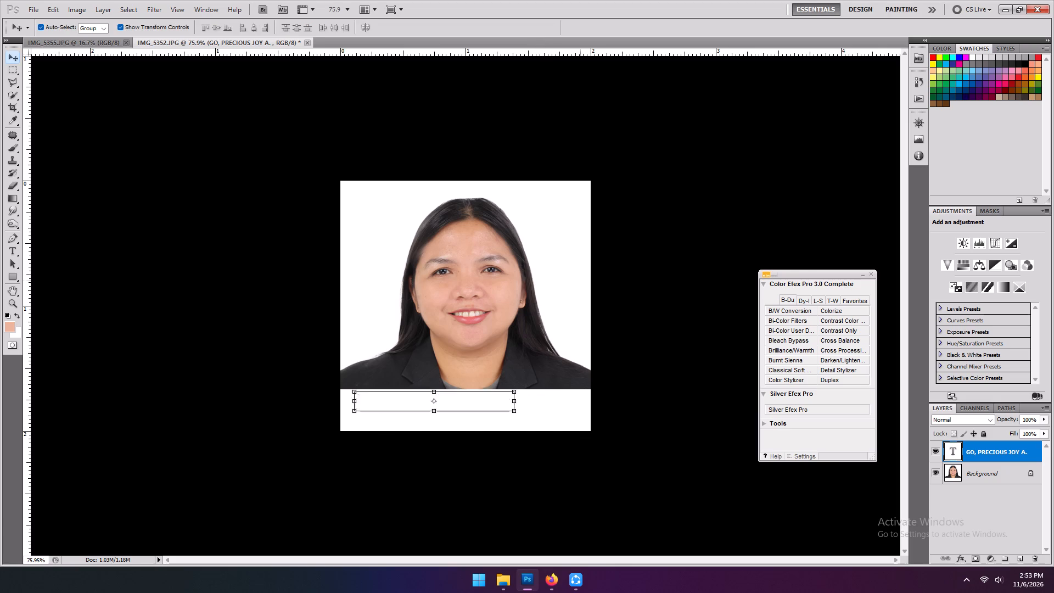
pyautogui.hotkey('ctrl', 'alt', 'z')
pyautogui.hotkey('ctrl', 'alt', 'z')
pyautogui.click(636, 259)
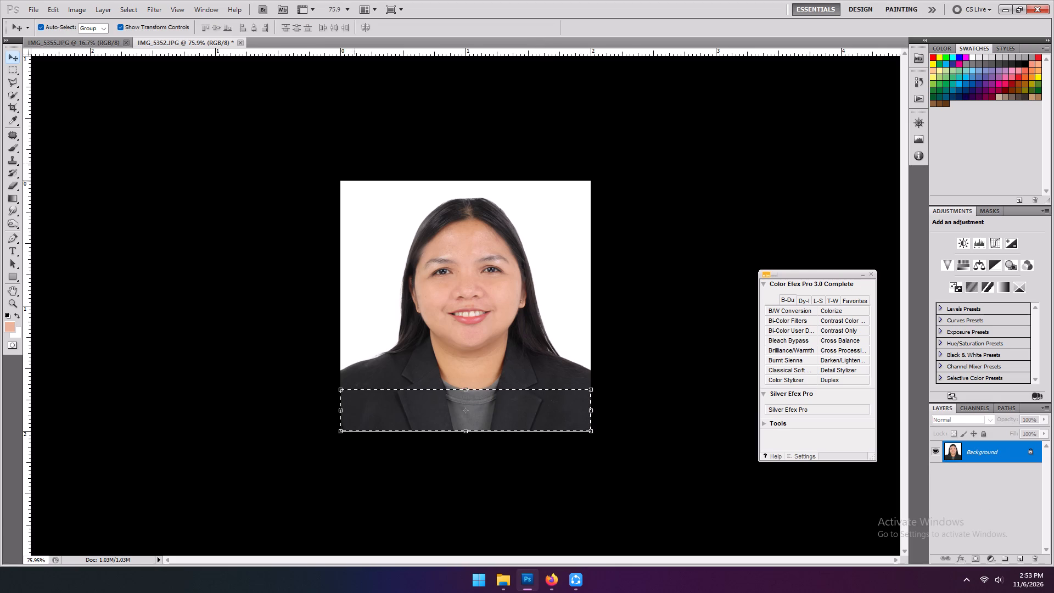
# Transform the whole portrait to 103.07% scale with its center at about X 292 px, Y 307 px, and deselect it.
pyautogui.click(18, 70)
pyautogui.moveTo(236, 131); pyautogui.dragTo(869, 589)
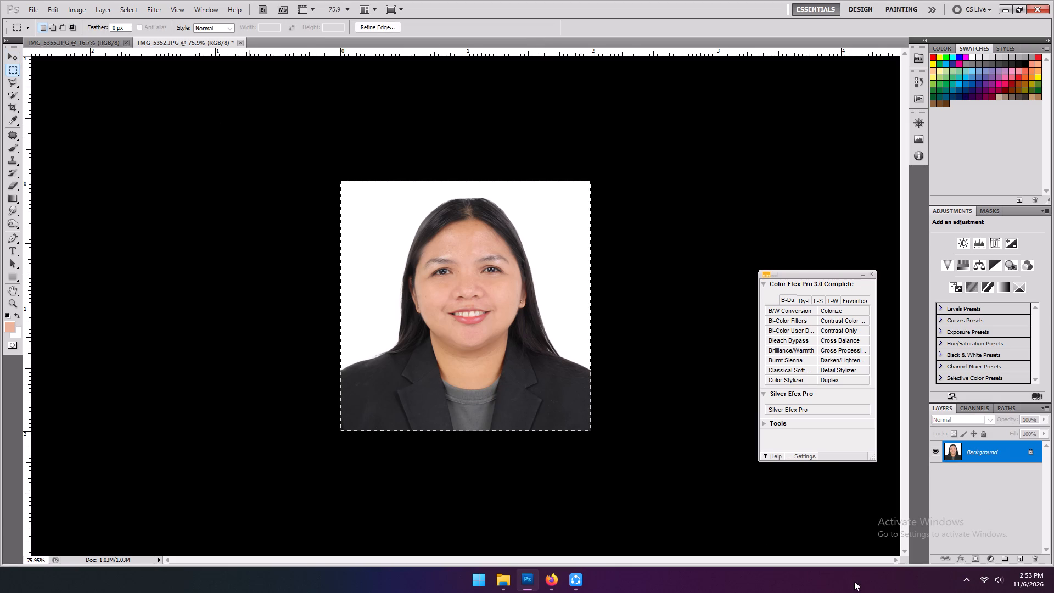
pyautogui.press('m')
pyautogui.hotkey('ctrl', 't')
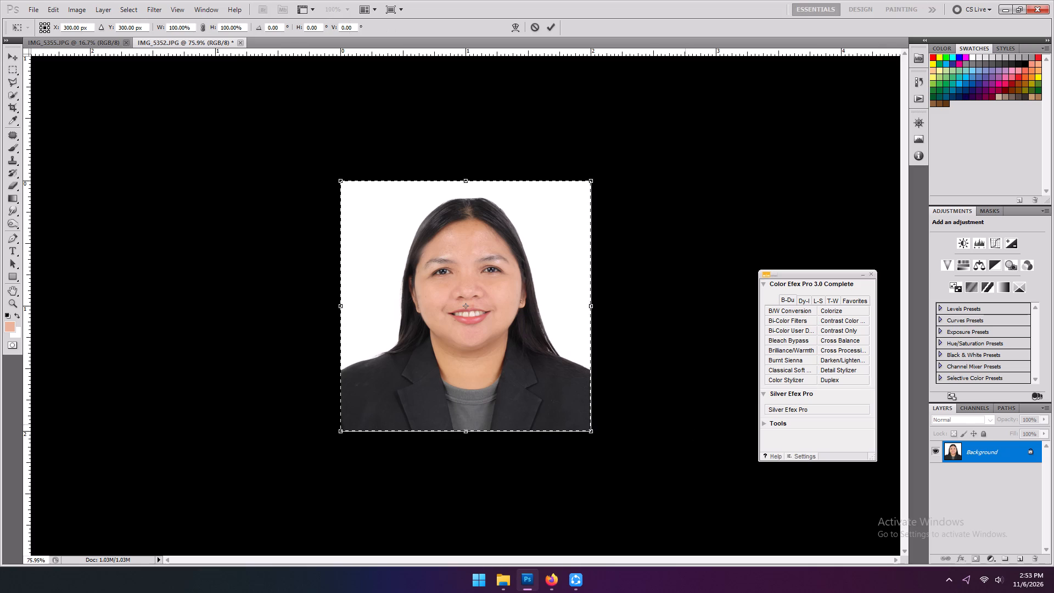
pyautogui.press('Left')
pyautogui.press('Left')
pyautogui.press('Left')
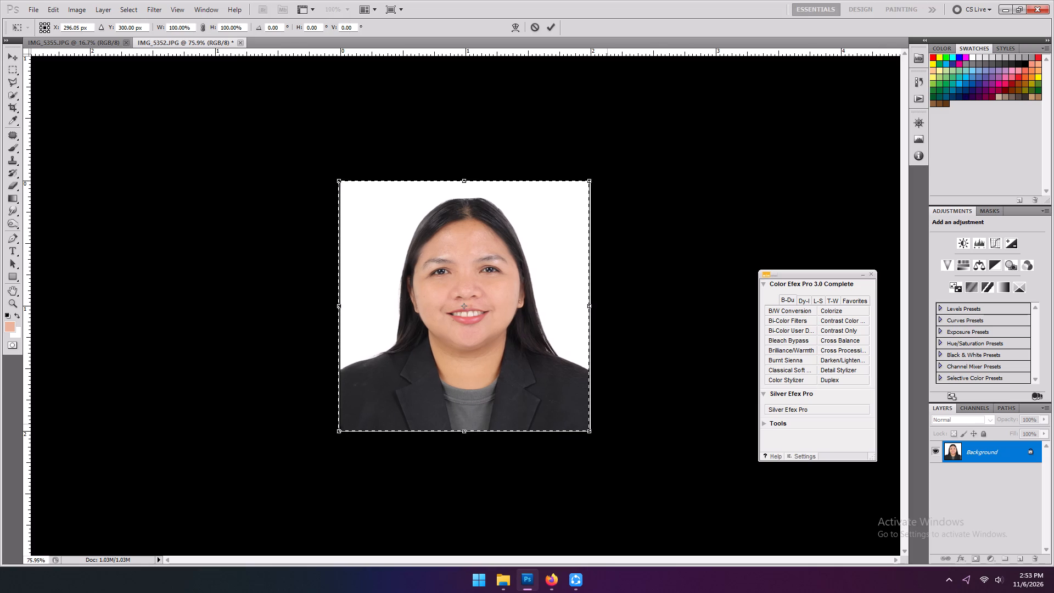
pyautogui.press('Left')
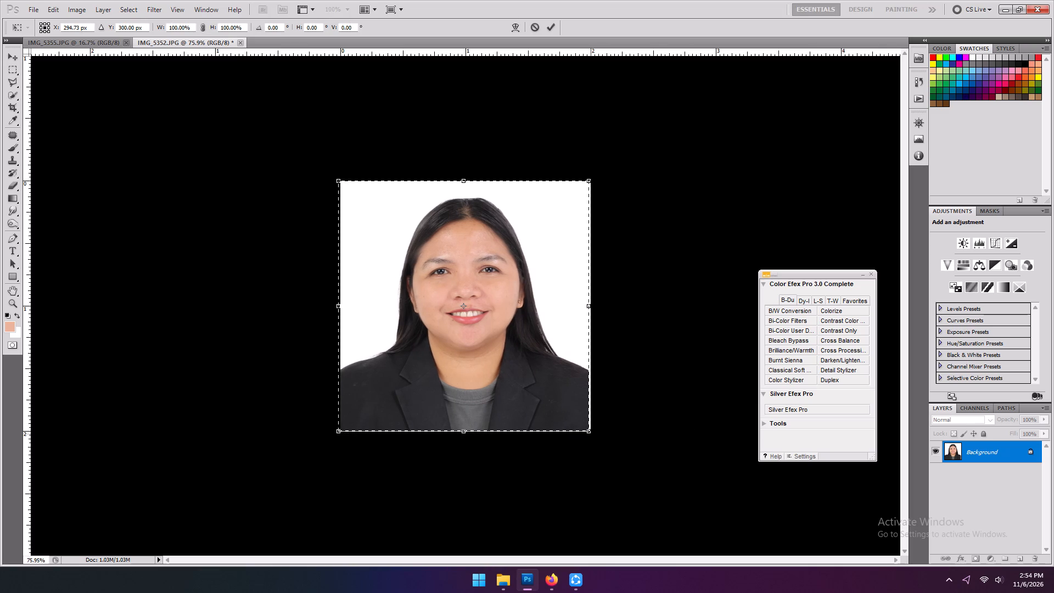
pyautogui.keyDown('alt'); pyautogui.keyDown('shift'); pyautogui.click(591, 434); pyautogui.keyUp('shift'); pyautogui.keyUp('alt')
pyautogui.press('Left')
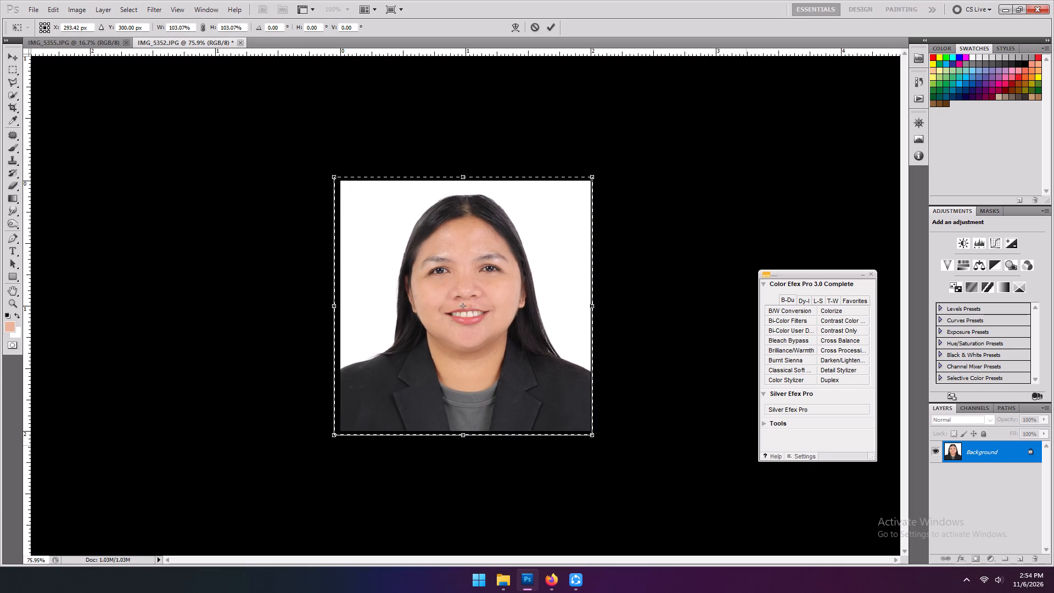
pyautogui.press('Left')
pyautogui.press('Down')
pyautogui.press('Down')
pyautogui.press('Down')
pyautogui.press('Down')
pyautogui.press('Down')
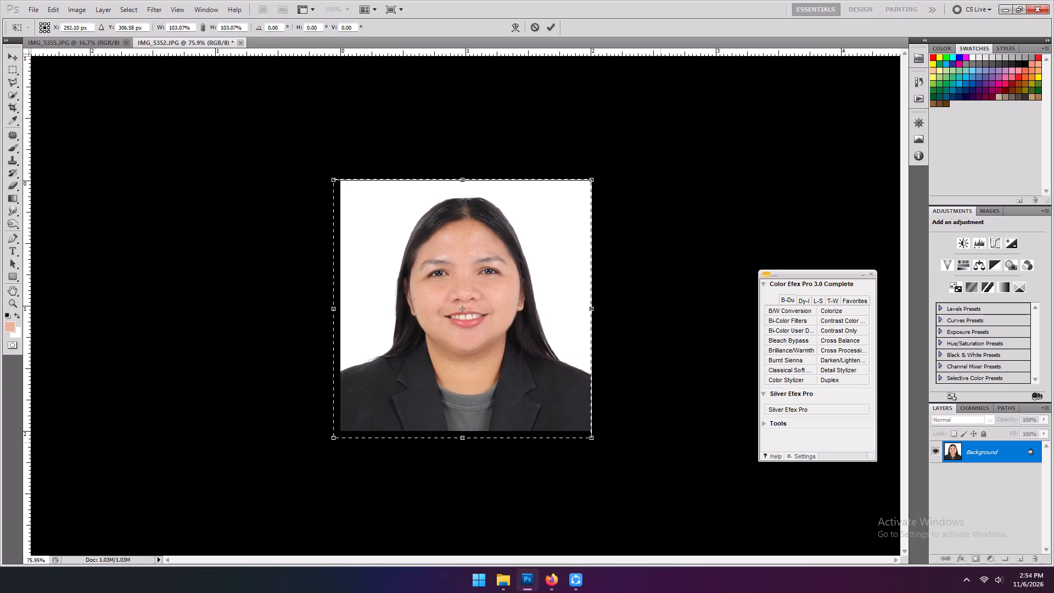
pyautogui.press('Return')
pyautogui.click(702, 373)
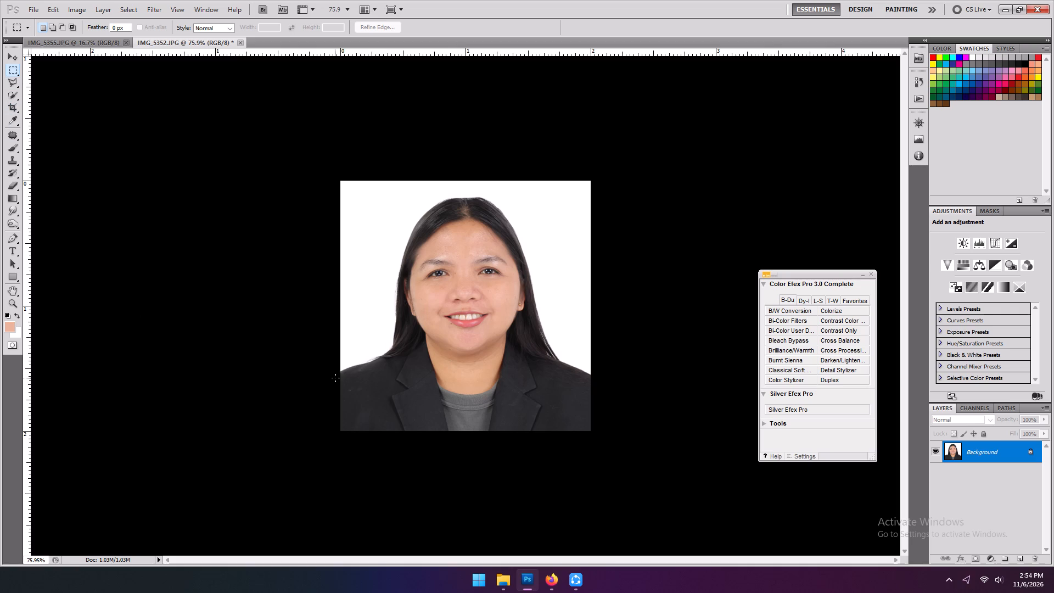
# Select a full-width strip about 0.4 in tall along the portrait's lower edge and fill it with white.
pyautogui.moveTo(336, 378); pyautogui.dragTo(804, 499)
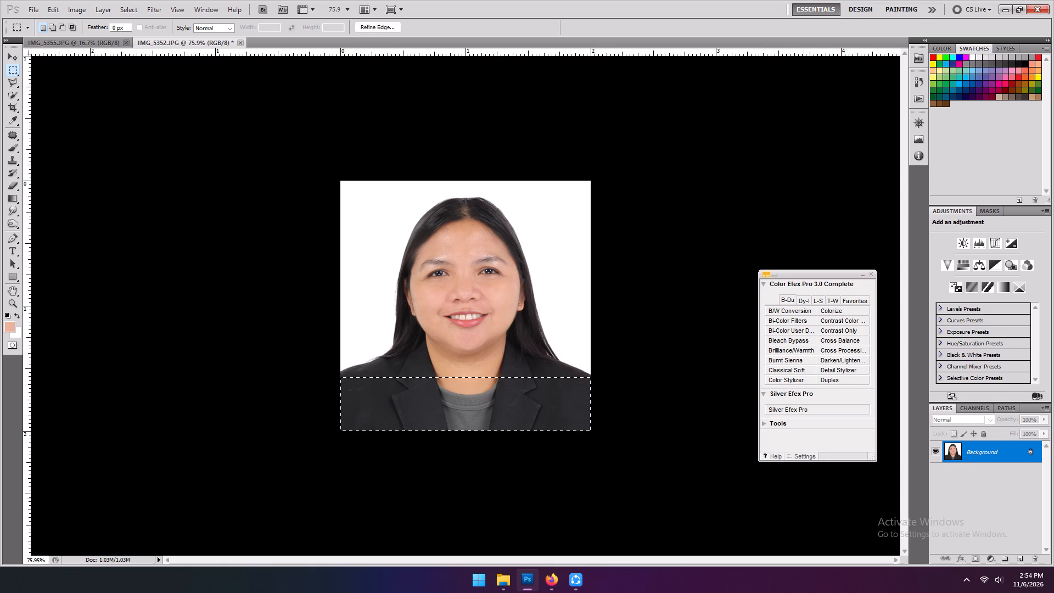
pyautogui.hotkey('ctrl', 'BackSpace')
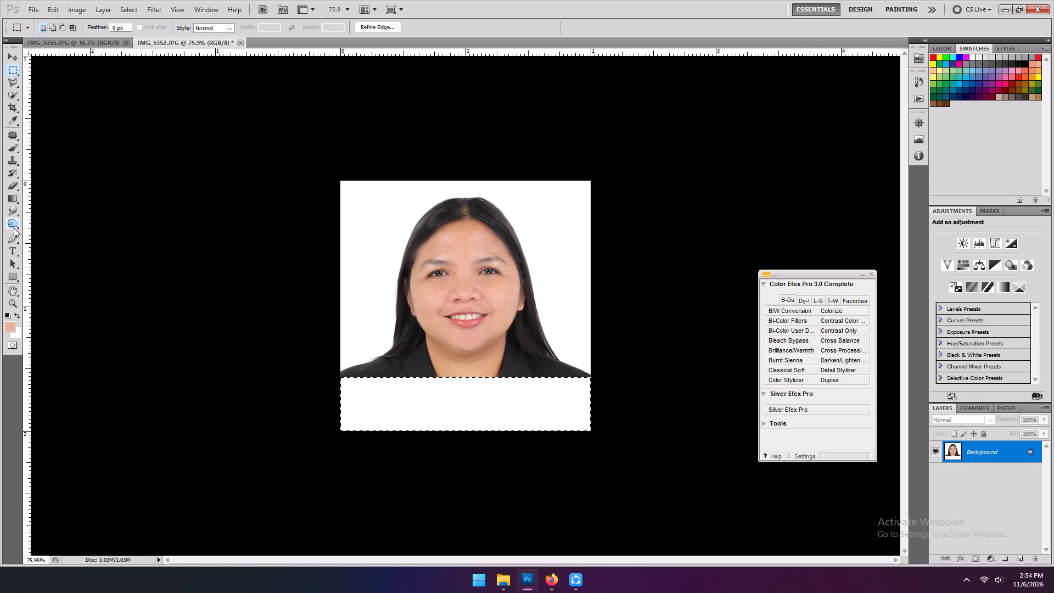
# Add a 12 pt black Impact text line in the white strip with the sitter's name in capitals, surname first, middle initial last.
pyautogui.click(14, 253)
pyautogui.click(350, 405)
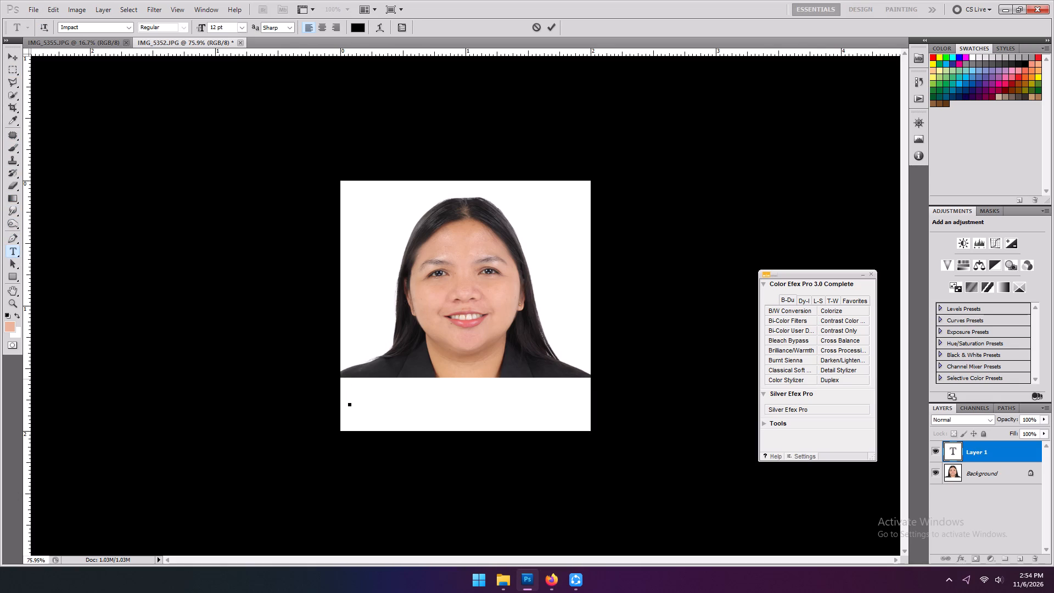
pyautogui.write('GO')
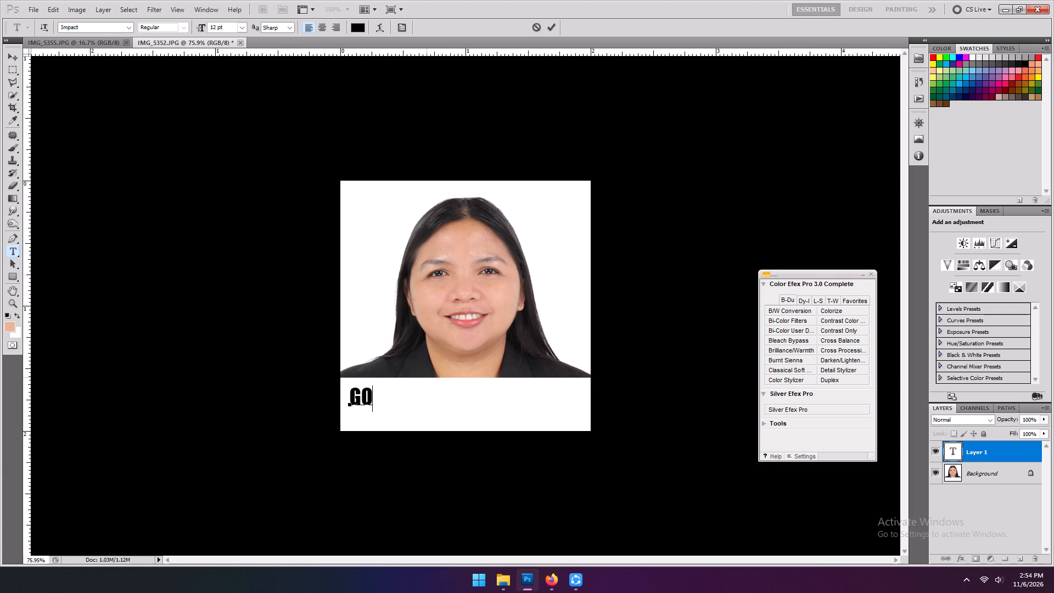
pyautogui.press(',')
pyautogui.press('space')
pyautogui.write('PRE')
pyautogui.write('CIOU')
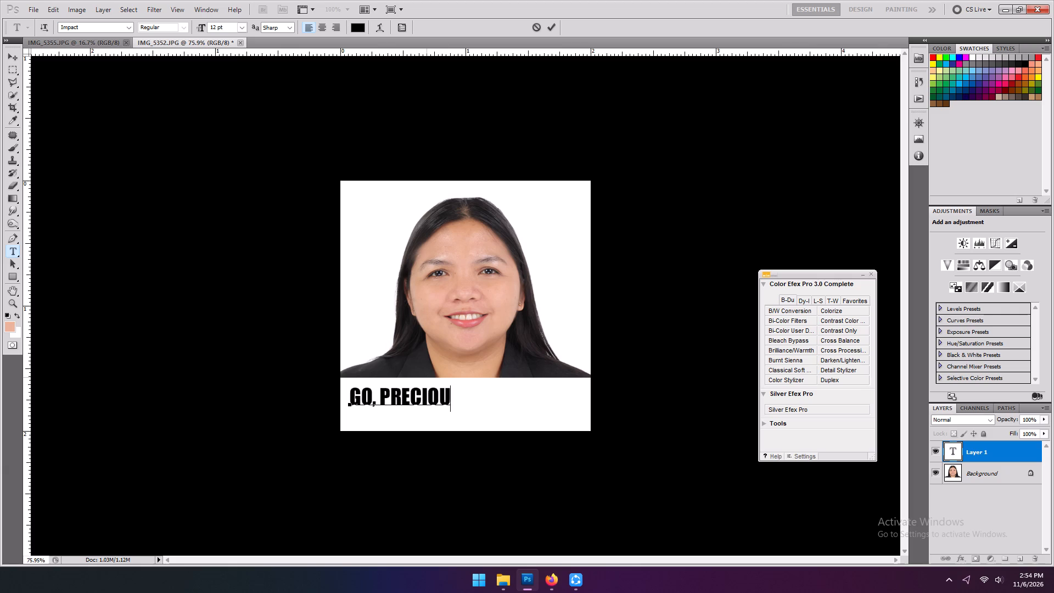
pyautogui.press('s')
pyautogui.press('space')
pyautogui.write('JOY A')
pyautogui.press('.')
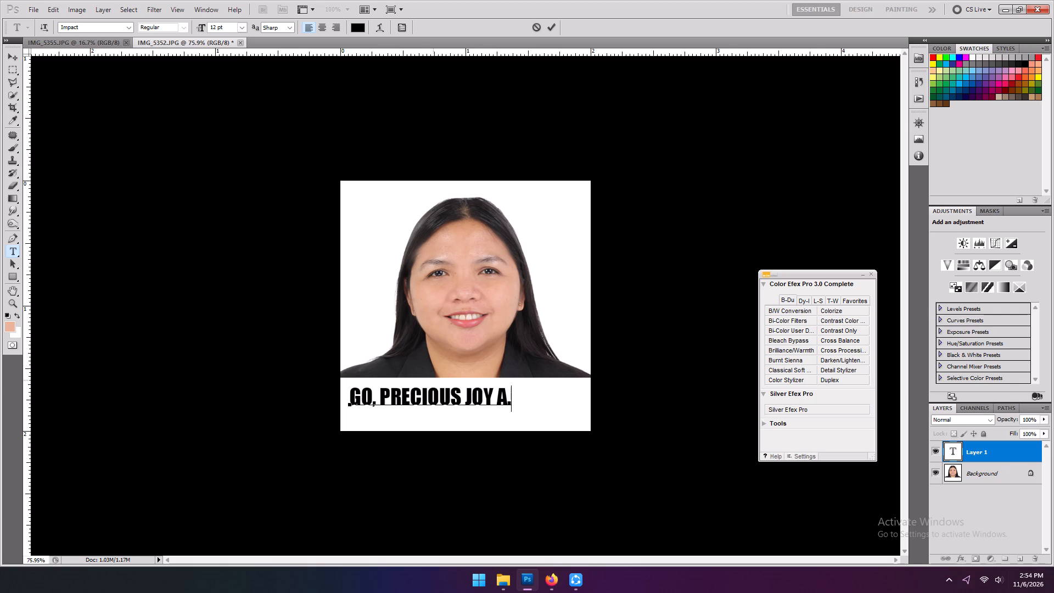
pyautogui.scroll(8, 1053, 592)
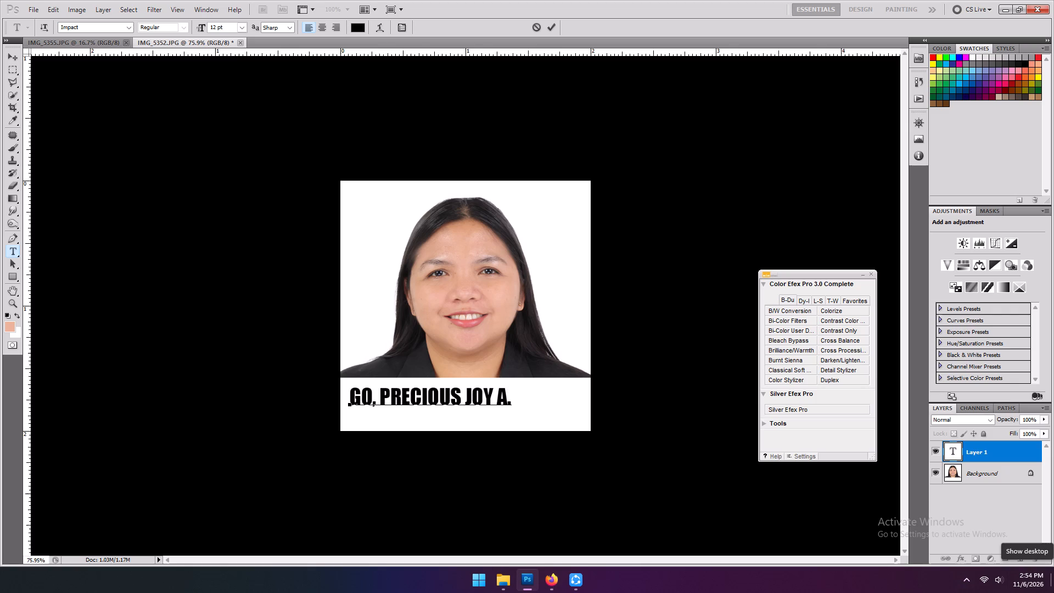
pyautogui.press('Return')
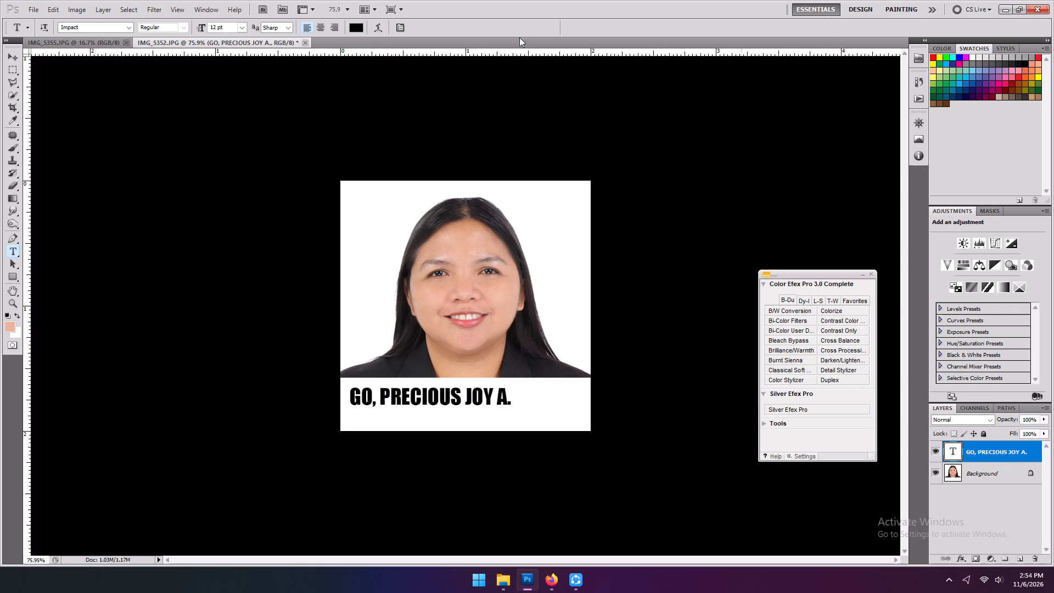
# Transform the name text to about 108.56% width and 147.16% height, centered in the strip near X 303 px, Y 541 px.
pyautogui.click(13, 63)
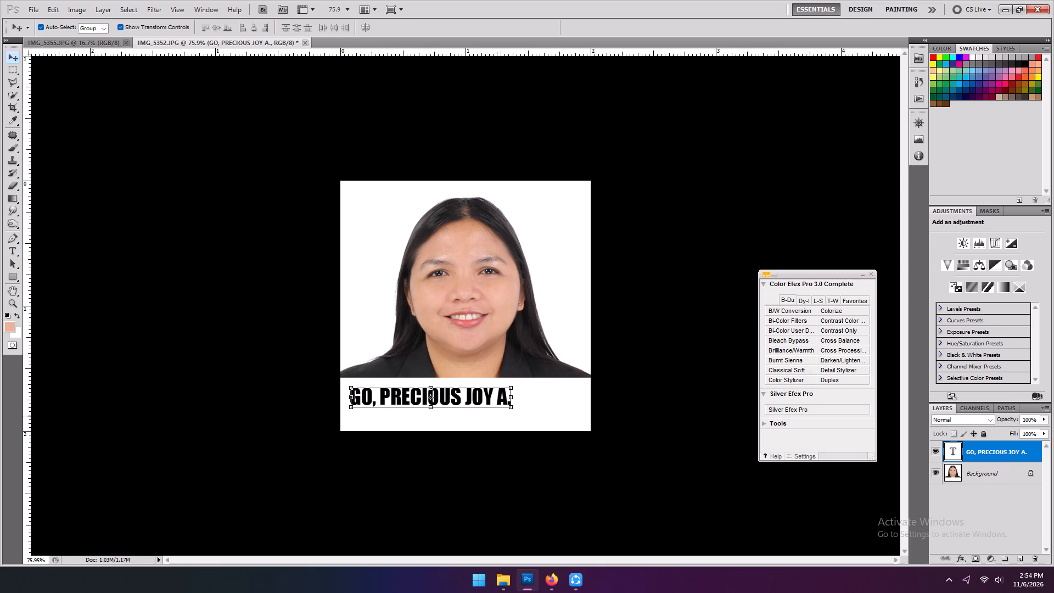
pyautogui.moveTo(483, 400); pyautogui.dragTo(518, 407)
pyautogui.keyDown('alt'); pyautogui.keyDown('shift'); pyautogui.moveTo(545, 393); pyautogui.dragTo(554, 389); pyautogui.keyUp('shift'); pyautogui.keyUp('alt')
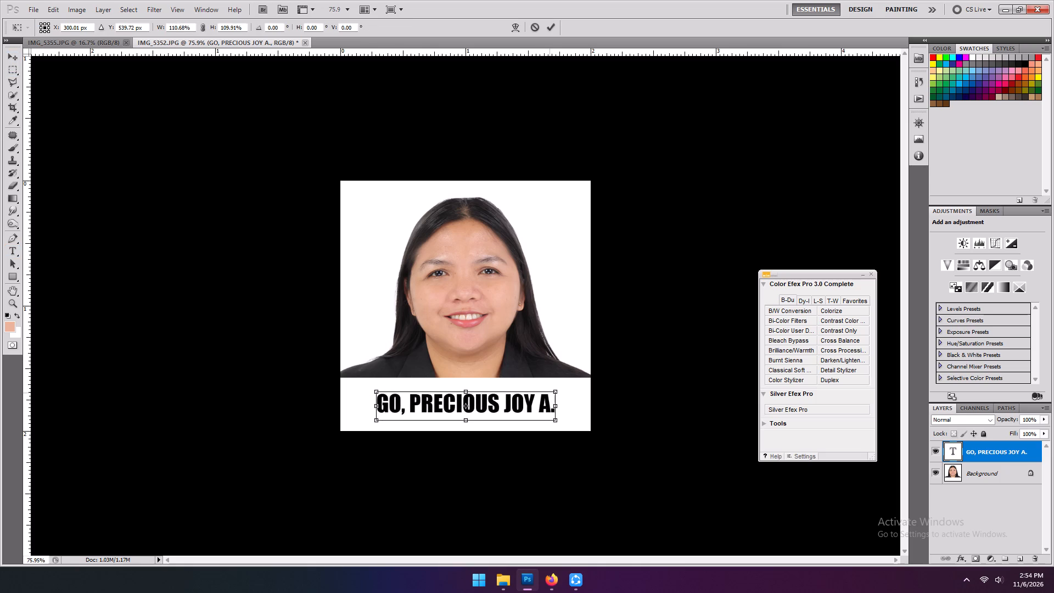
pyautogui.keyDown('alt'); pyautogui.keyDown('shift'); pyautogui.moveTo(554, 389); pyautogui.dragTo(560, 382); pyautogui.keyUp('shift'); pyautogui.keyUp('alt')
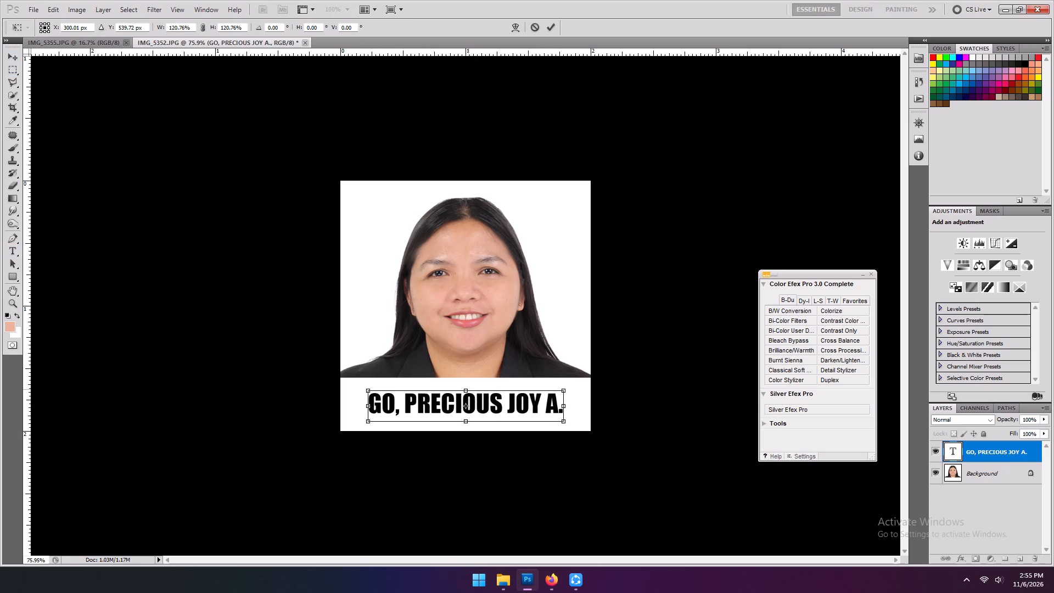
pyautogui.keyDown('alt'); pyautogui.keyDown('shift'); pyautogui.moveTo(467, 389); pyautogui.dragTo(469, 383); pyautogui.keyUp('shift'); pyautogui.keyUp('alt')
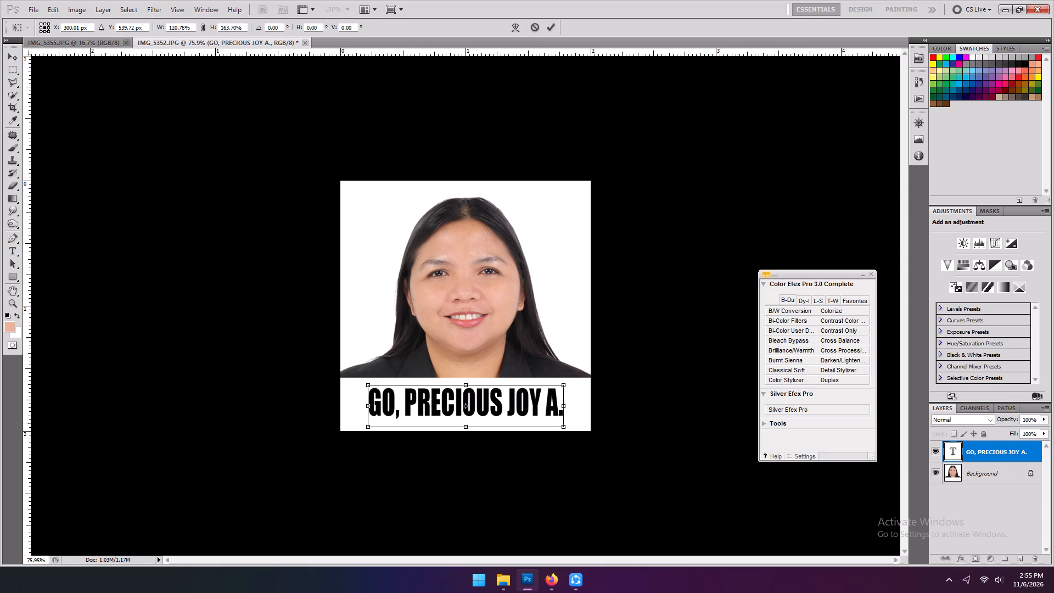
pyautogui.keyDown('alt'); pyautogui.keyDown('shift'); pyautogui.click(564, 427); pyautogui.keyUp('shift'); pyautogui.keyUp('alt')
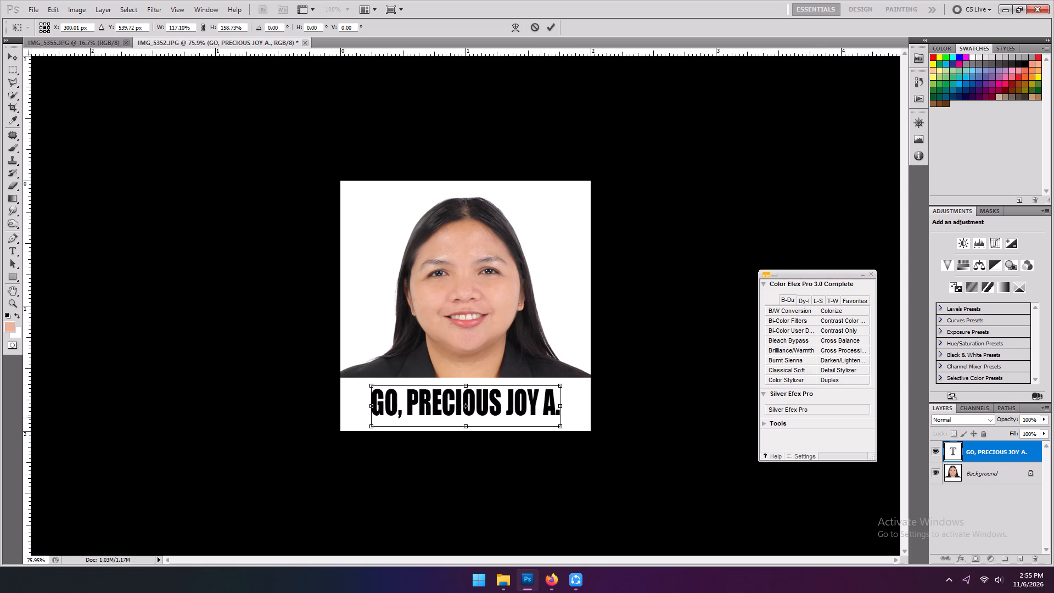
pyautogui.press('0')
pyautogui.press('Right')
pyautogui.press('Right')
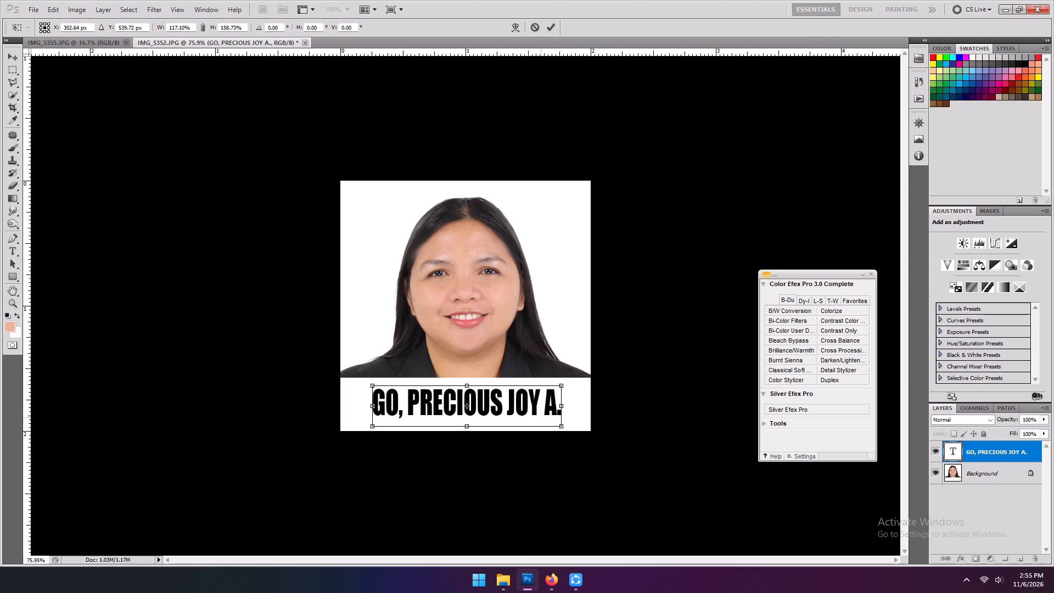
pyautogui.keyDown('alt'); pyautogui.keyDown('shift'); pyautogui.click(370, 384); pyautogui.keyUp('shift'); pyautogui.keyUp('alt')
pyautogui.keyDown('alt'); pyautogui.keyDown('shift'); pyautogui.moveTo(561, 428); pyautogui.dragTo(552, 427); pyautogui.keyUp('shift'); pyautogui.keyUp('alt')
pyautogui.click(517, 404)
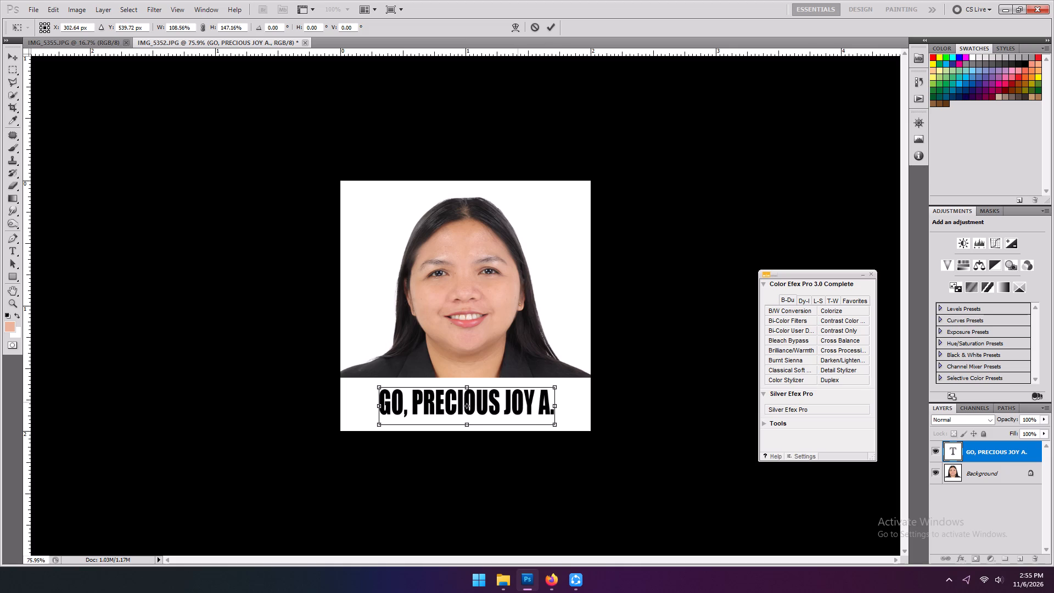
pyautogui.press('Down')
pyautogui.press('Down')
pyautogui.press('Up')
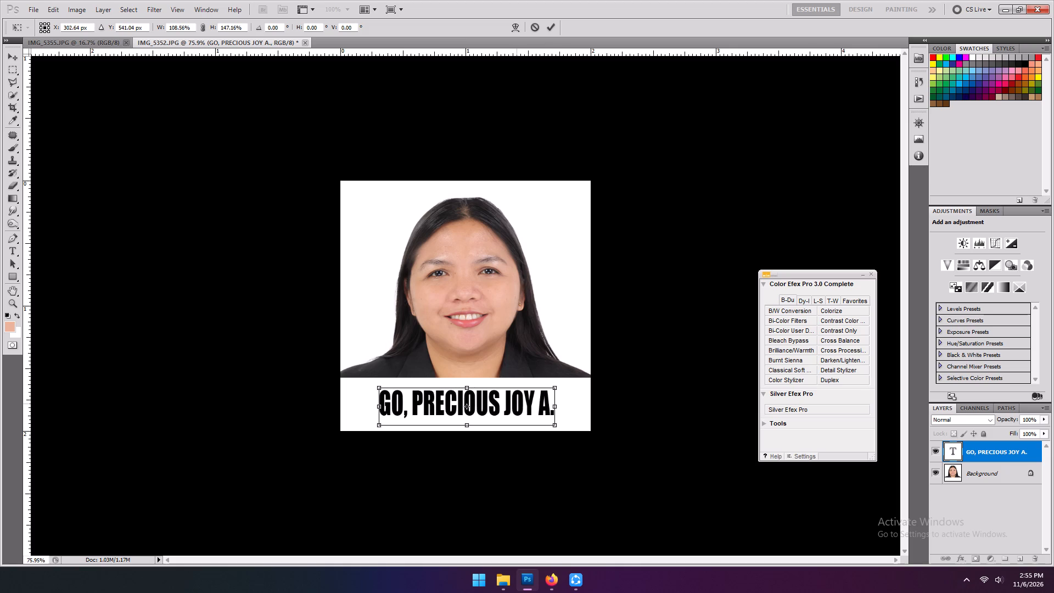
pyautogui.press('Return')
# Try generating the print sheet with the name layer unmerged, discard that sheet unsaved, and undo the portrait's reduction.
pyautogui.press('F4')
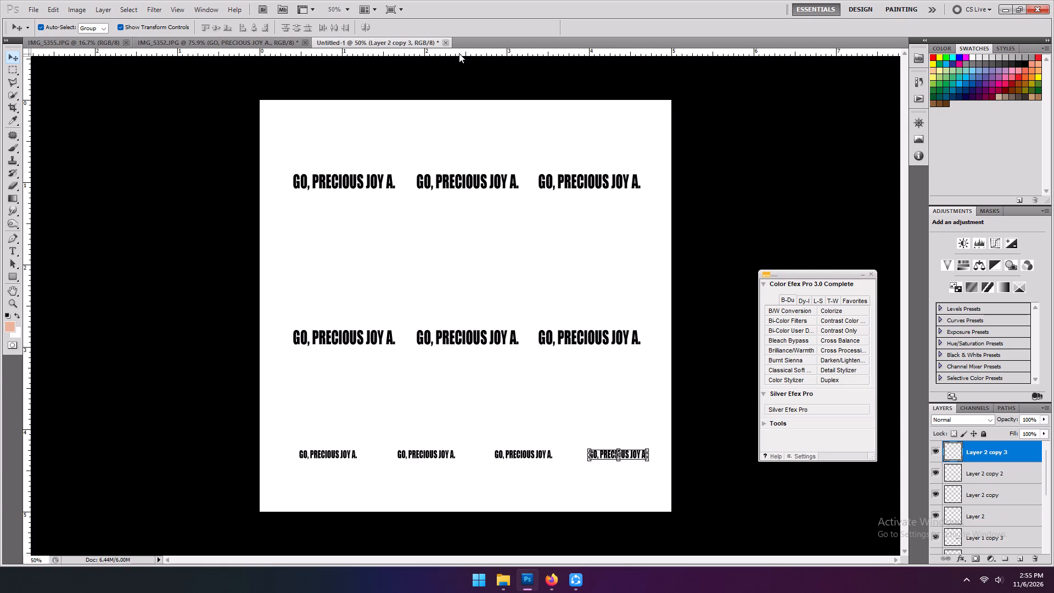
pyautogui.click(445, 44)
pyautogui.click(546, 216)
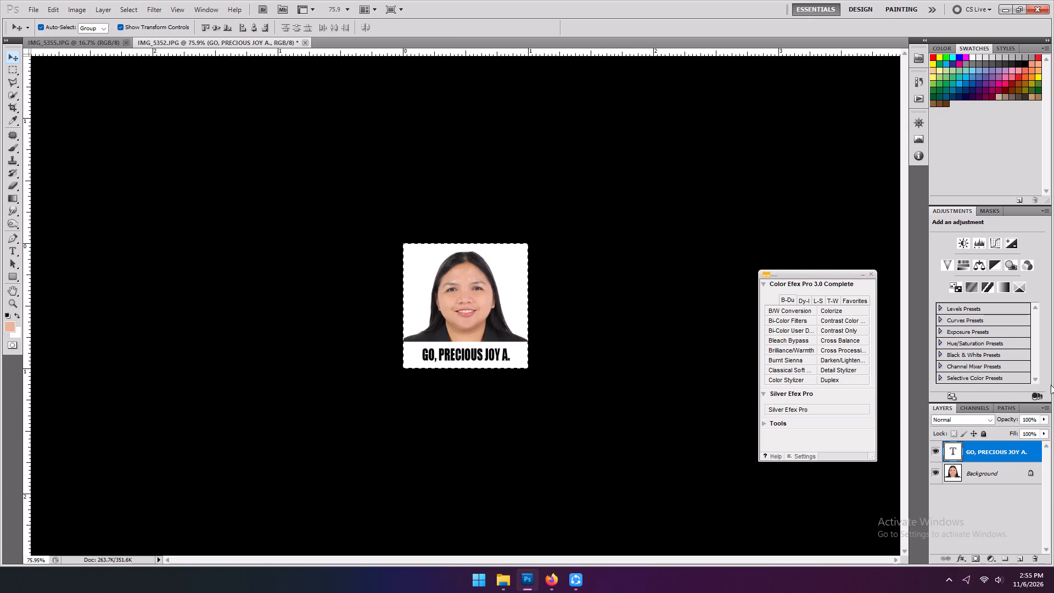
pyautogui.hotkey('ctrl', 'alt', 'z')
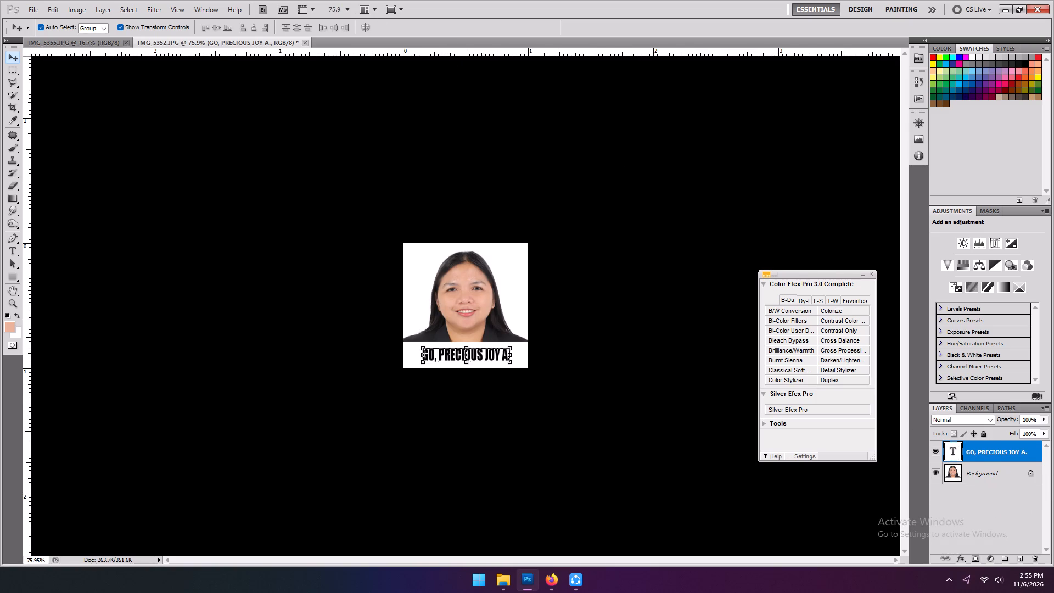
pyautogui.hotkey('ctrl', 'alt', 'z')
# Merge the name text into the Background layer and generate the print sheet of larger and smaller portrait copies.
pyautogui.hotkey('ctrl', 'e')
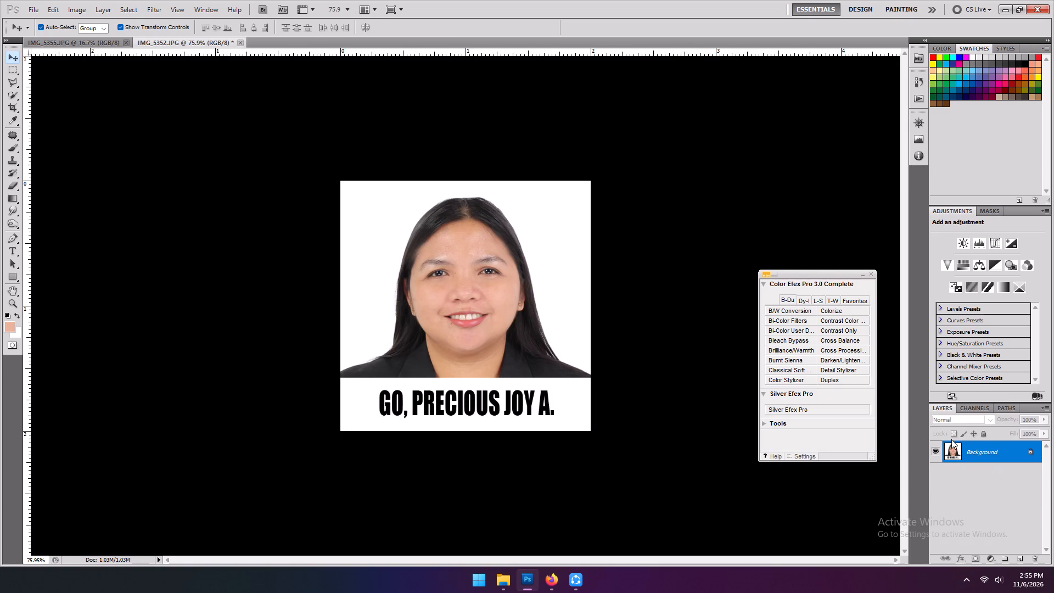
pyautogui.click(697, 270)
pyautogui.press('F4')
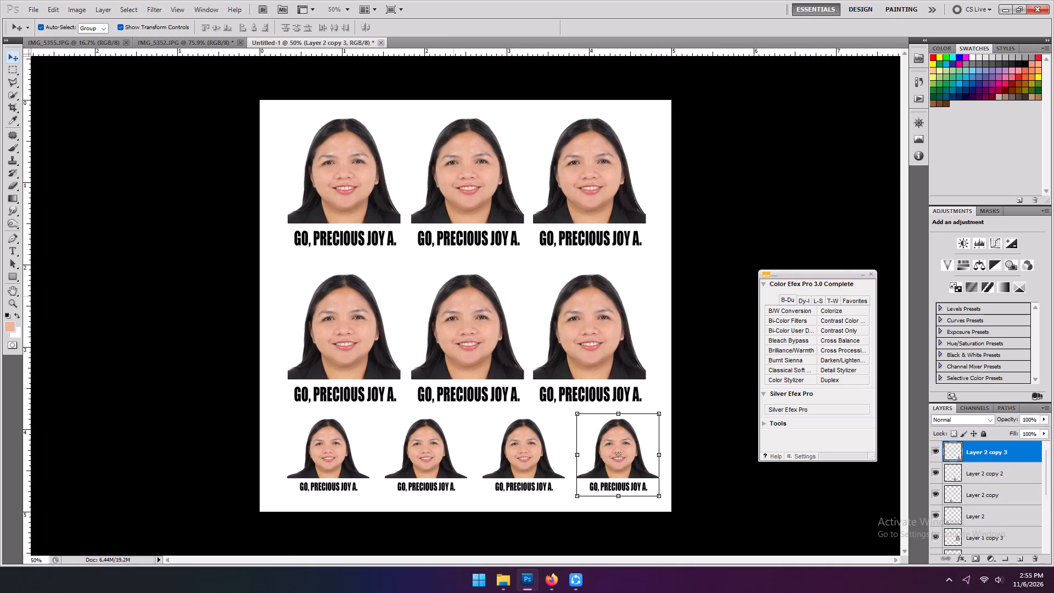
# Save the print sheet as Photoshop file 403 in the 11-06-26 folder, keeping its layers, and close it.
pyautogui.hotkey('ctrl', 'shift', 's')
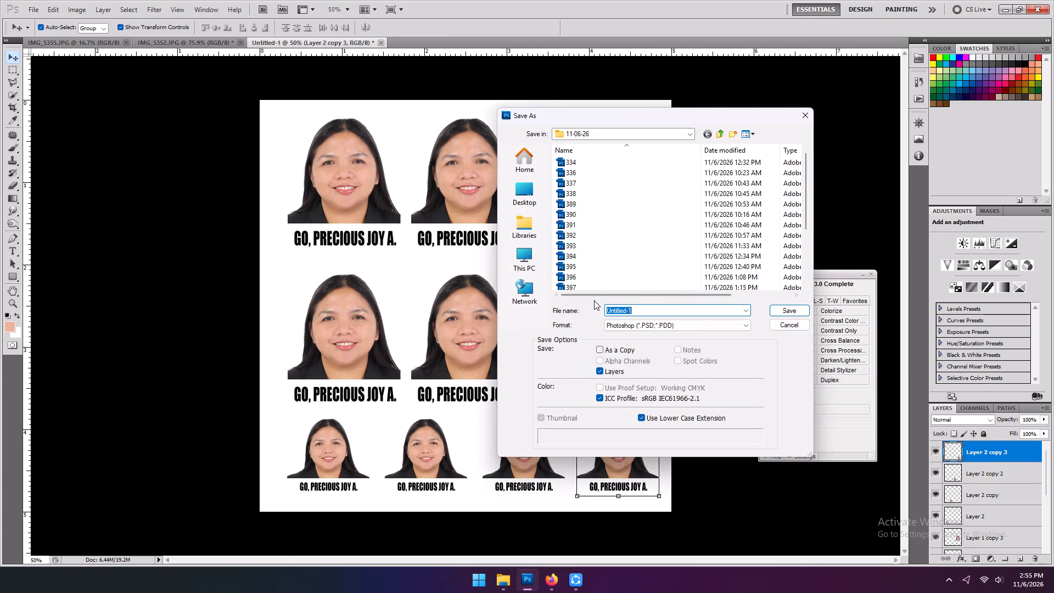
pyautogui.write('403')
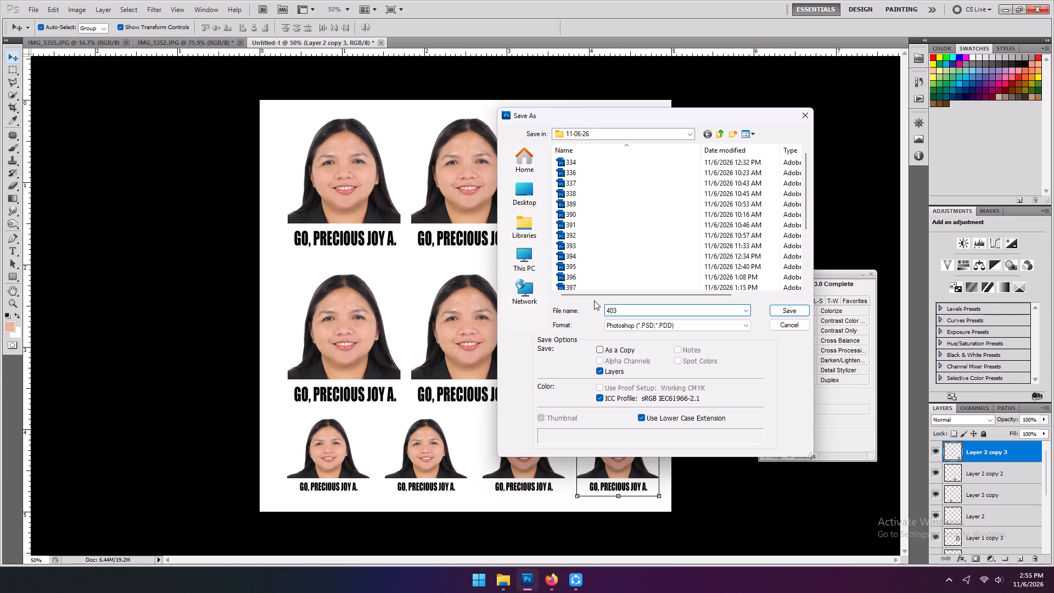
pyautogui.scroll(-9, 618, 257)
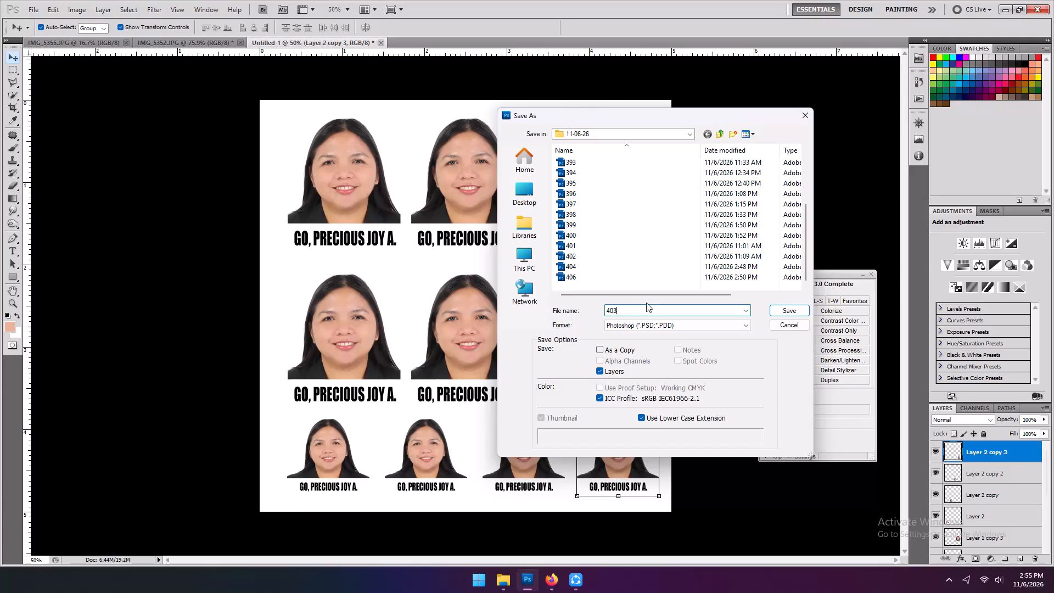
pyautogui.scroll(-2, 602, 242)
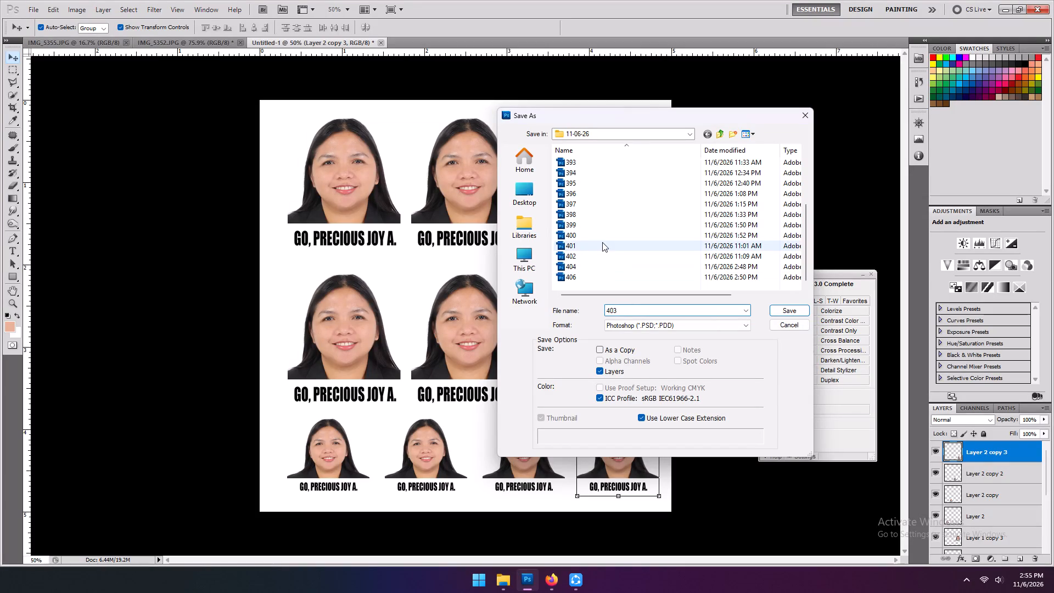
pyautogui.scroll(-4, 602, 242)
pyautogui.press('Return')
pyautogui.press('Return')
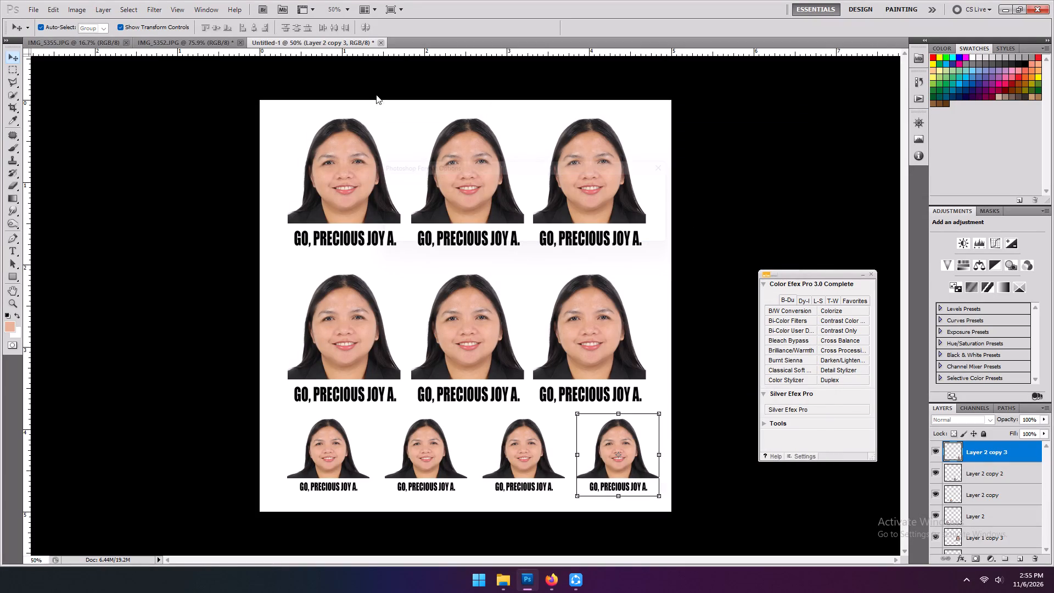
pyautogui.click(372, 43)
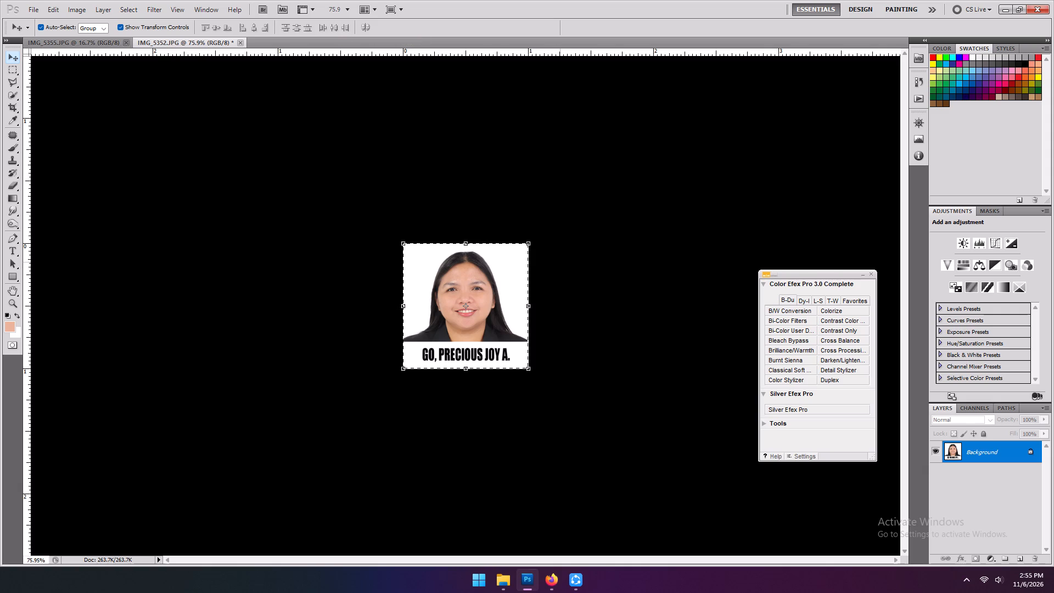
# Undo the reduction of IMG_5352 back to the 2 x 2 portrait and start saving it as a JPEG in the 11-06-26 folder.
pyautogui.hotkey('ctrl', 'alt', 'z')
pyautogui.hotkey('ctrl', 'alt', 'z')
pyautogui.hotkey('ctrl', 'shift', 's')
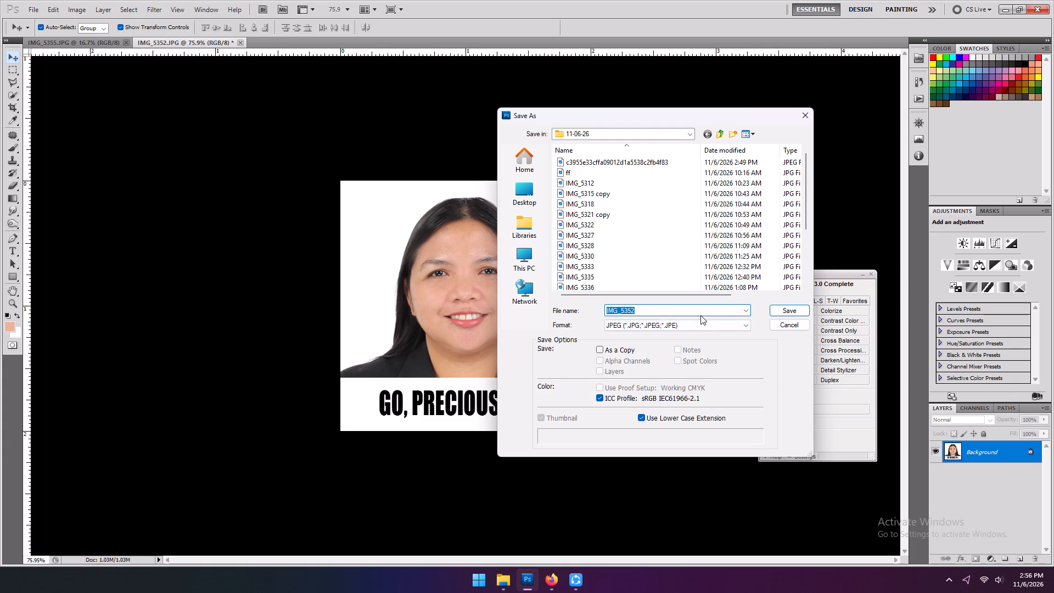
# Save the named 2 x 2 portrait as JPEG file IMG_5352 in the 11-06-26 folder, accepting the offered JPEG options.
pyautogui.press('Return')
pyautogui.press('Return')
pyautogui.press('Return')
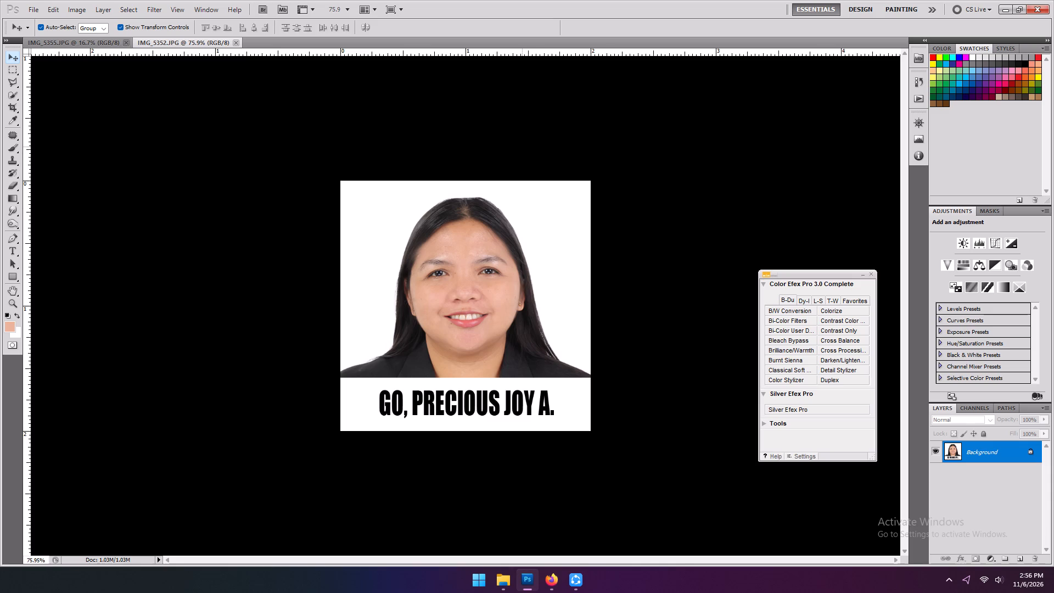
pyautogui.click(685, 217)
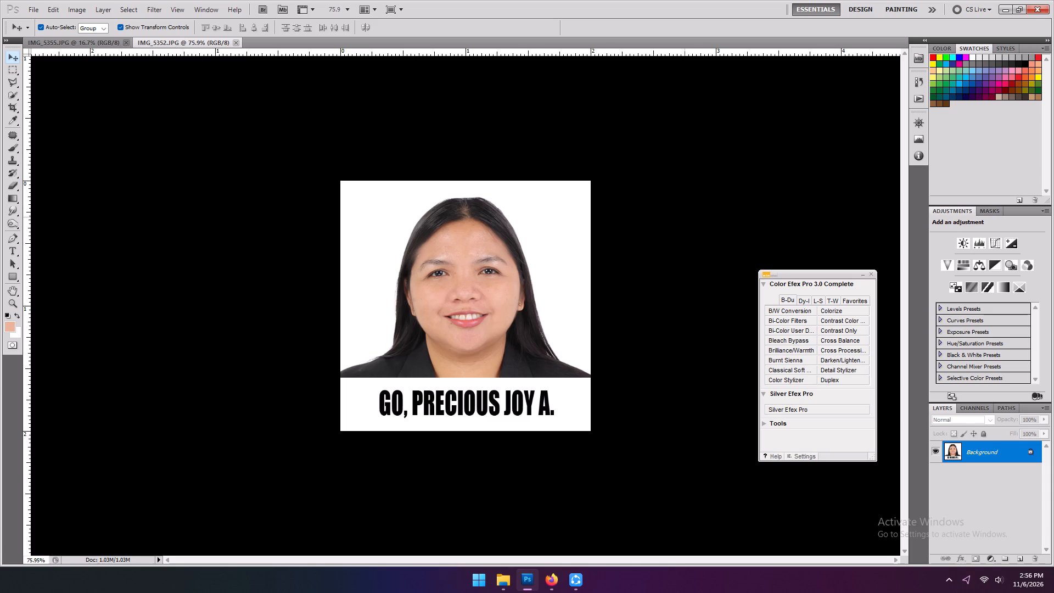
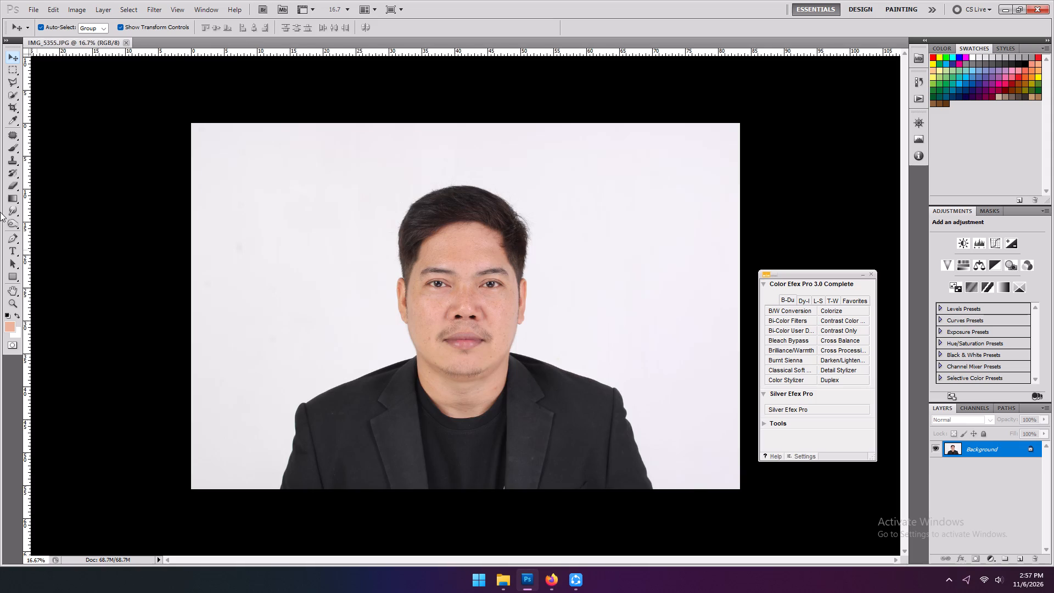
# Select the backdrop around the man in IMG_5355, refine the selection's edge, fill it with white and deselect.
pyautogui.click(16, 94)
pyautogui.moveTo(274, 132); pyautogui.dragTo(217, 340)
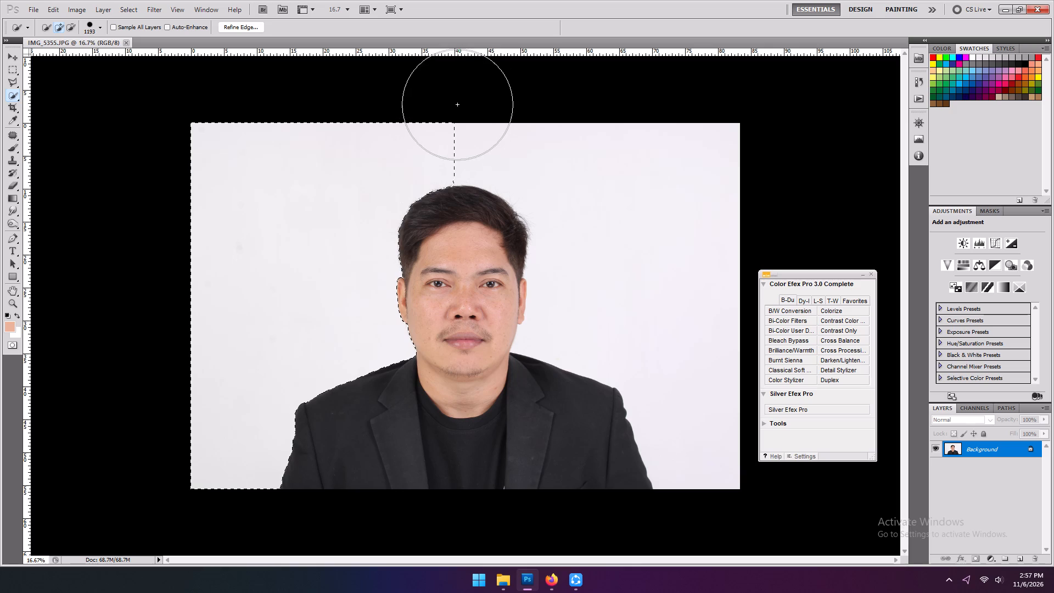
pyautogui.moveTo(464, 98); pyautogui.dragTo(677, 192)
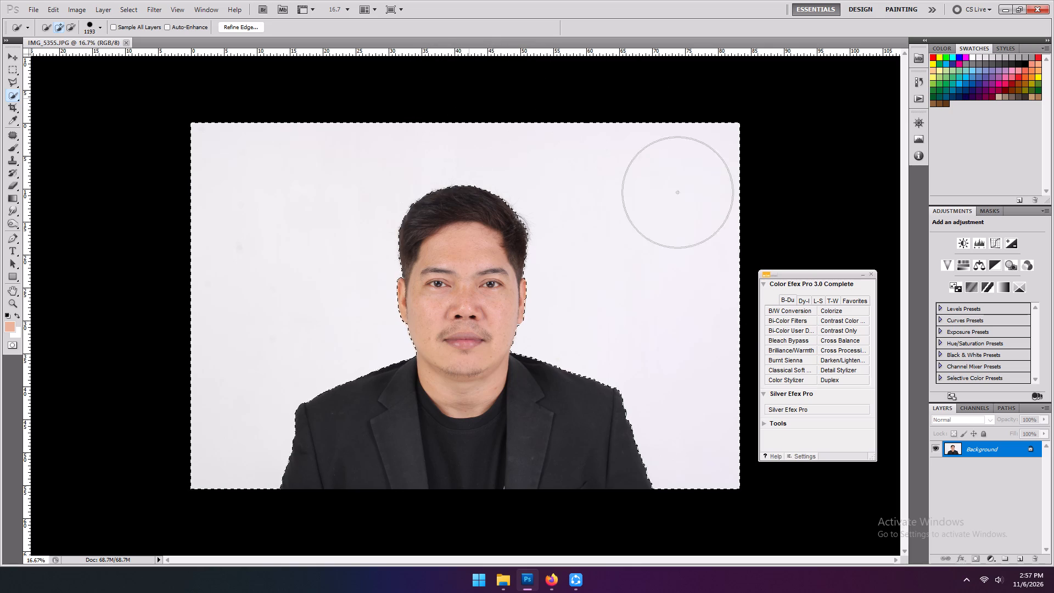
pyautogui.moveTo(677, 192); pyautogui.dragTo(710, 323)
pyautogui.rightClick(625, 215)
pyautogui.click(668, 261)
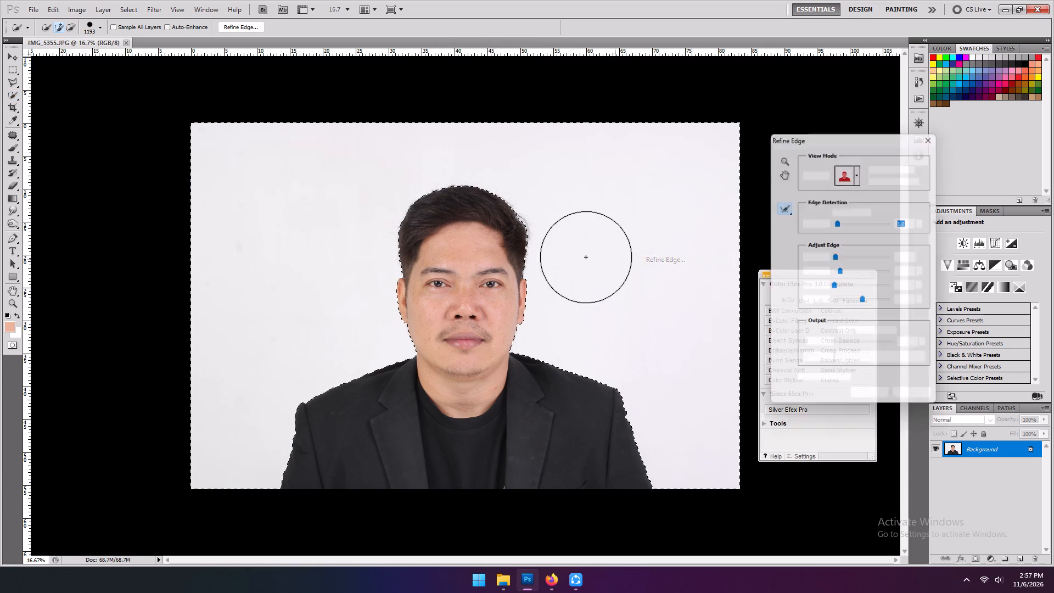
pyautogui.moveTo(563, 260); pyautogui.dragTo(388, 260)
pyautogui.press('Return')
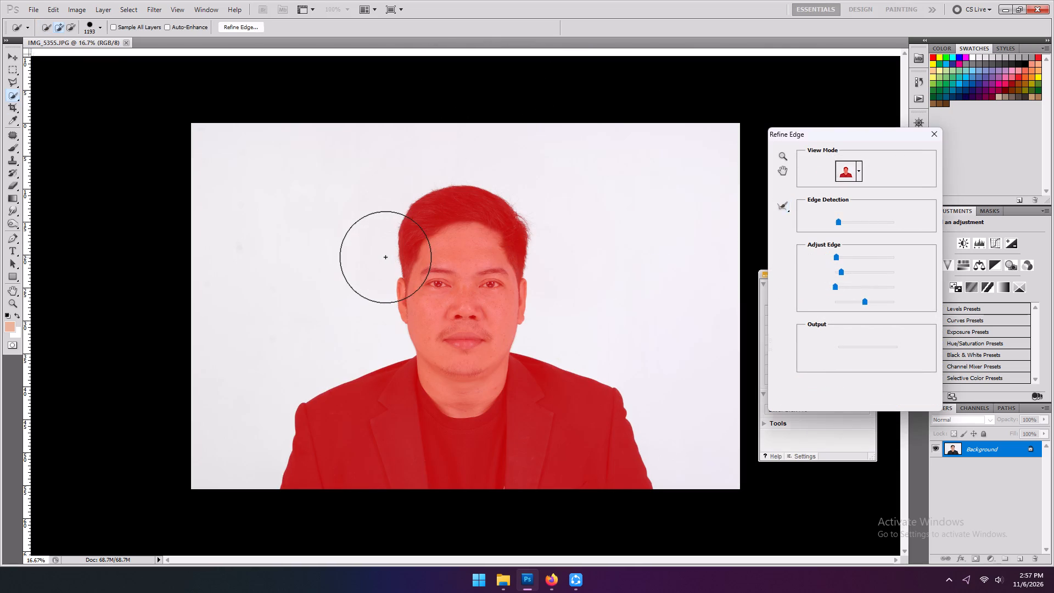
pyautogui.hotkey('ctrl', 'BackSpace')
pyautogui.press('Return')
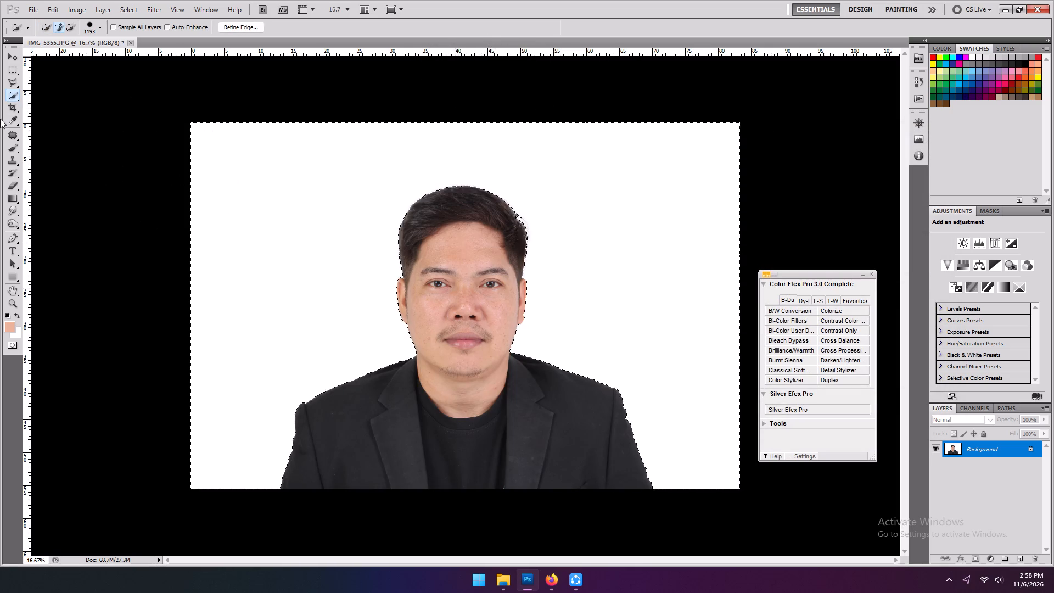
pyautogui.click(14, 137)
pyautogui.click(73, 162)
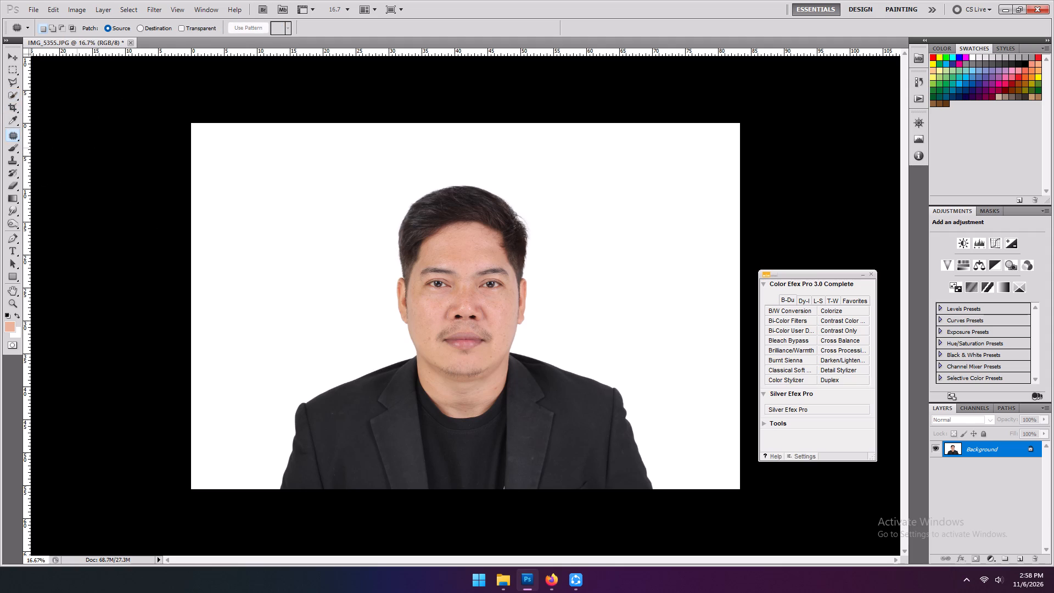
# Crop IMG_5355 to a 2 x 2 in portrait at 300 pixels/inch, centred on the head and shoulders.
pyautogui.click(9, 108)
pyautogui.keyDown('alt'); pyautogui.scroll(1, 310, 197); pyautogui.keyUp('alt')
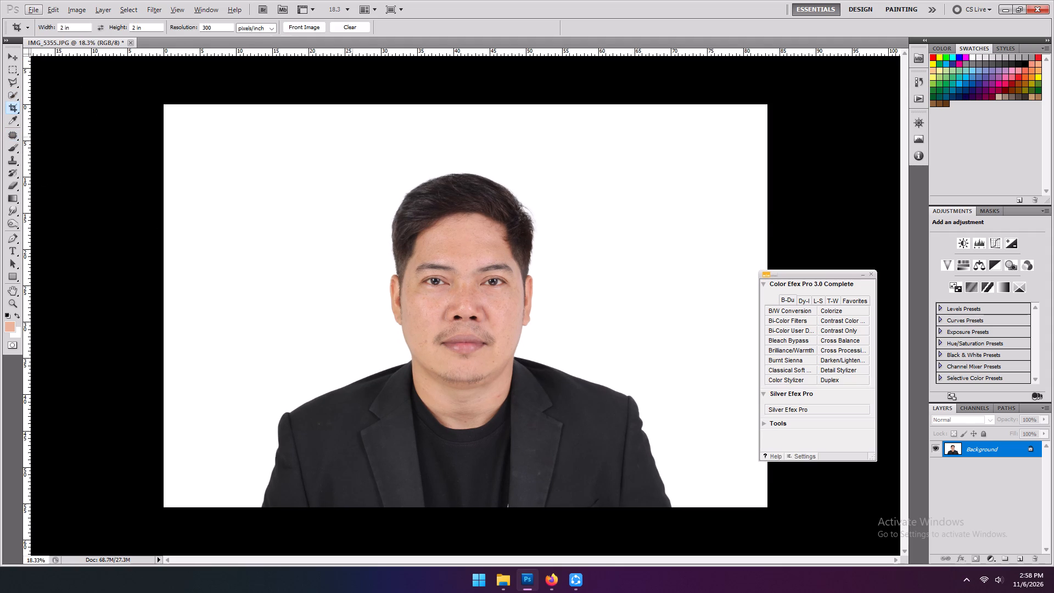
pyautogui.moveTo(379, 118); pyautogui.dragTo(672, 487)
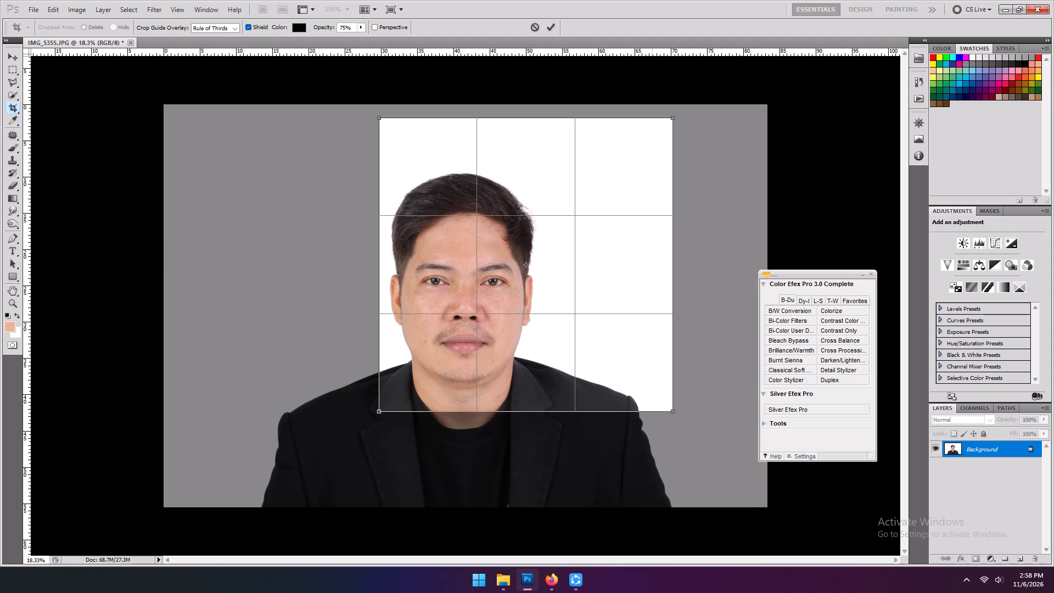
pyautogui.moveTo(619, 250); pyautogui.dragTo(562, 286)
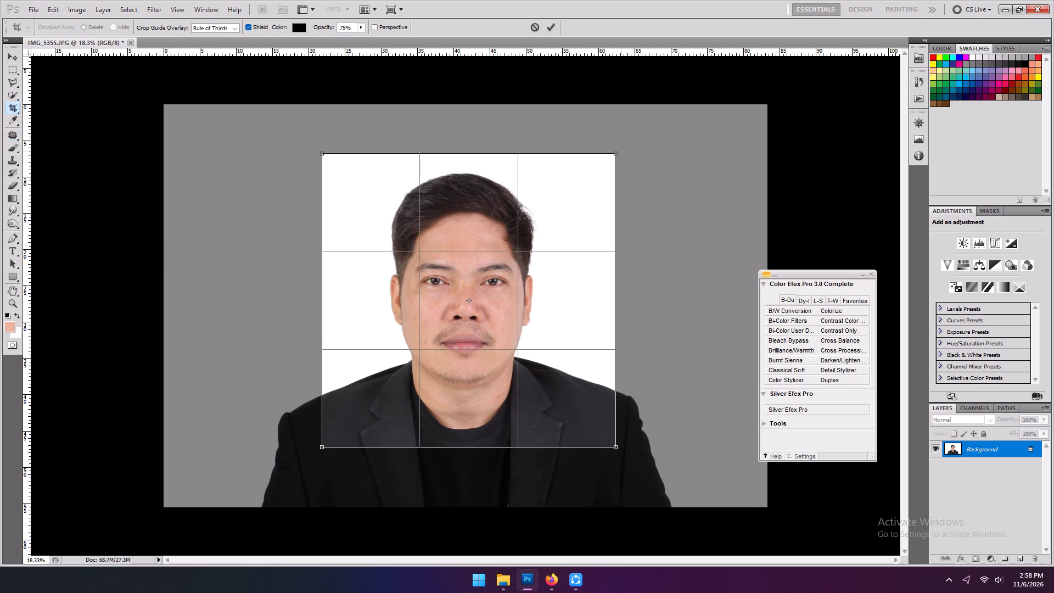
pyautogui.keyDown('alt'); pyautogui.keyDown('shift'); pyautogui.moveTo(618, 152); pyautogui.dragTo(636, 145); pyautogui.keyUp('shift'); pyautogui.keyUp('alt')
pyautogui.click(603, 202)
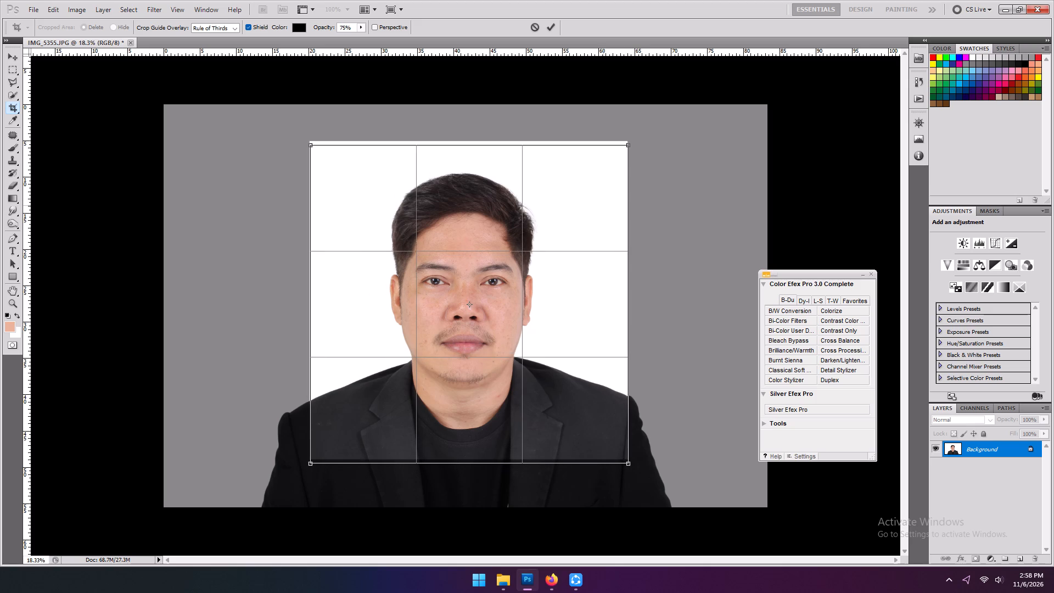
pyautogui.press('Left')
pyautogui.press('Left')
pyautogui.press('Left')
pyautogui.press('Down')
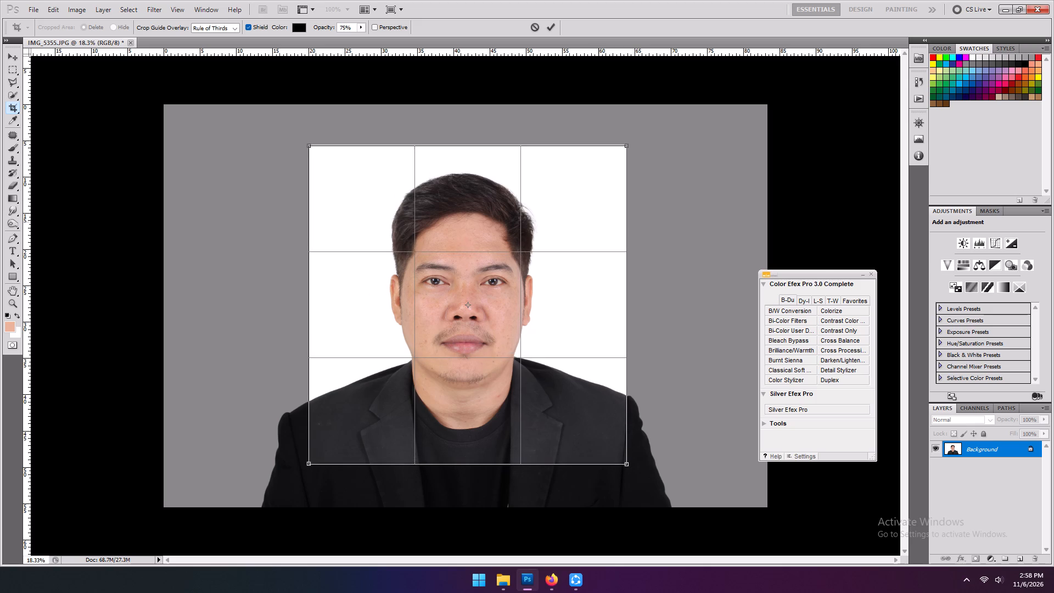
pyautogui.press('Down')
pyautogui.press('Up')
pyautogui.press('Up')
pyautogui.press('Return')
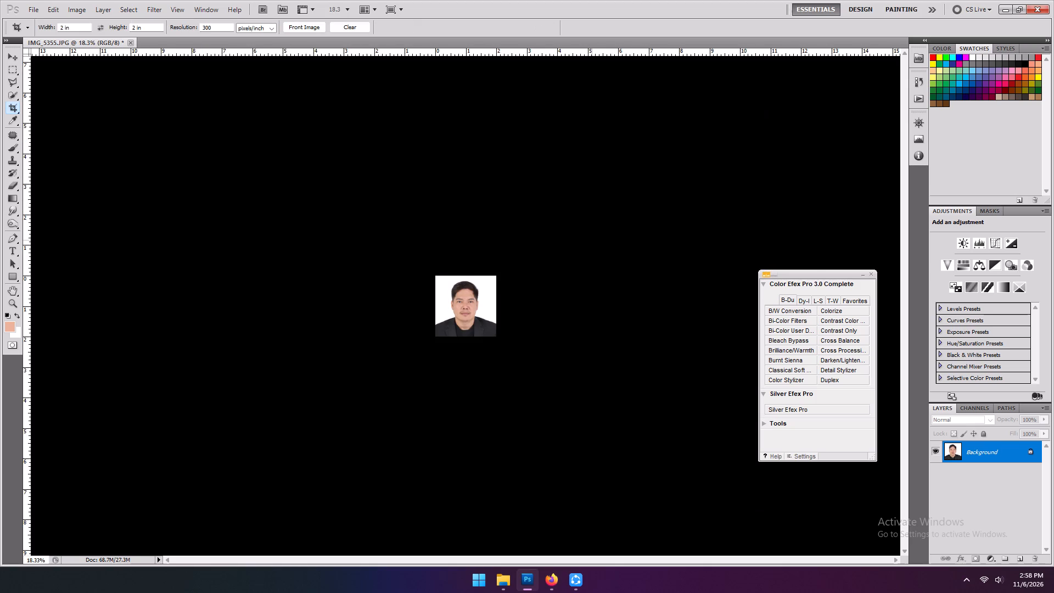
# Select the whole portrait, scale it proportionally to about 105.5% and nudge it slightly right to centre the head.
pyautogui.scroll(18, 552, 289)
pyautogui.keyDown('alt'); pyautogui.scroll(6, 520, 269); pyautogui.keyUp('alt')
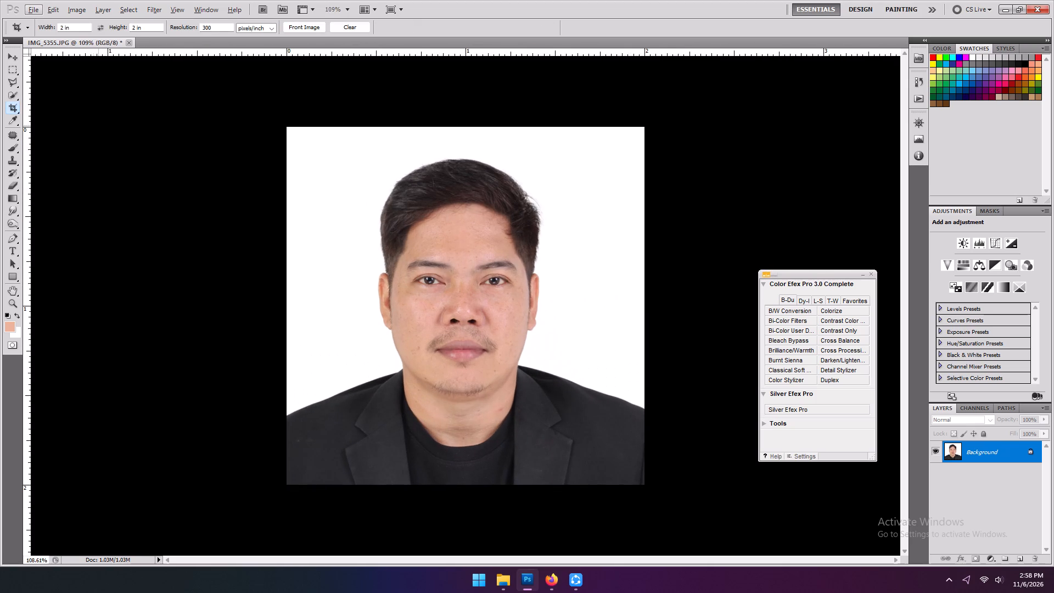
pyautogui.click(9, 68)
pyautogui.moveTo(179, 74); pyautogui.dragTo(923, 514)
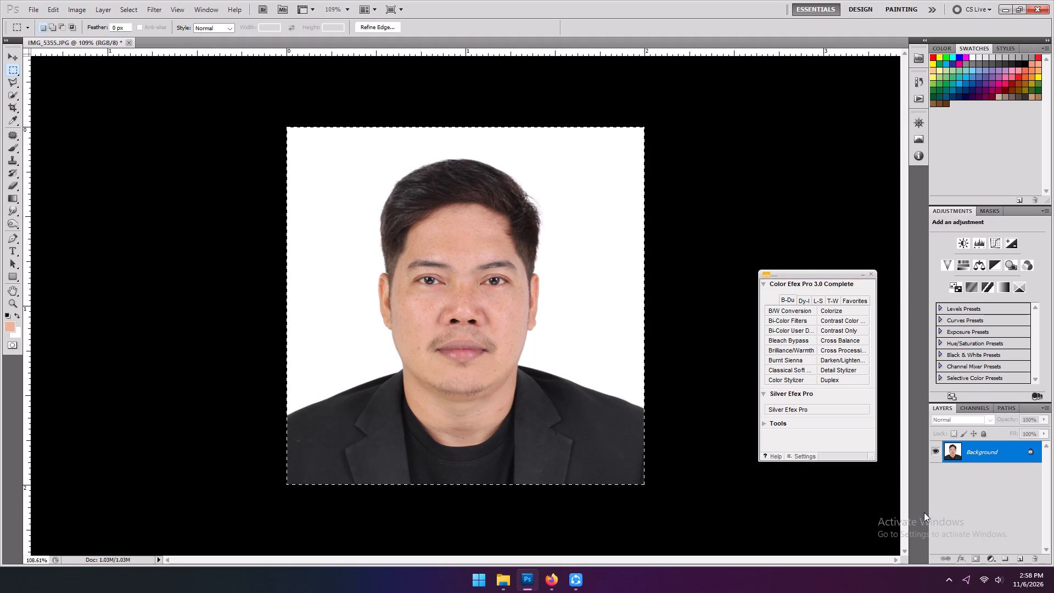
pyautogui.press('m')
pyautogui.hotkey('ctrl', 't')
pyautogui.keyDown('alt'); pyautogui.keyDown('shift'); pyautogui.moveTo(647, 484); pyautogui.dragTo(648, 486); pyautogui.keyUp('shift'); pyautogui.keyUp('alt')
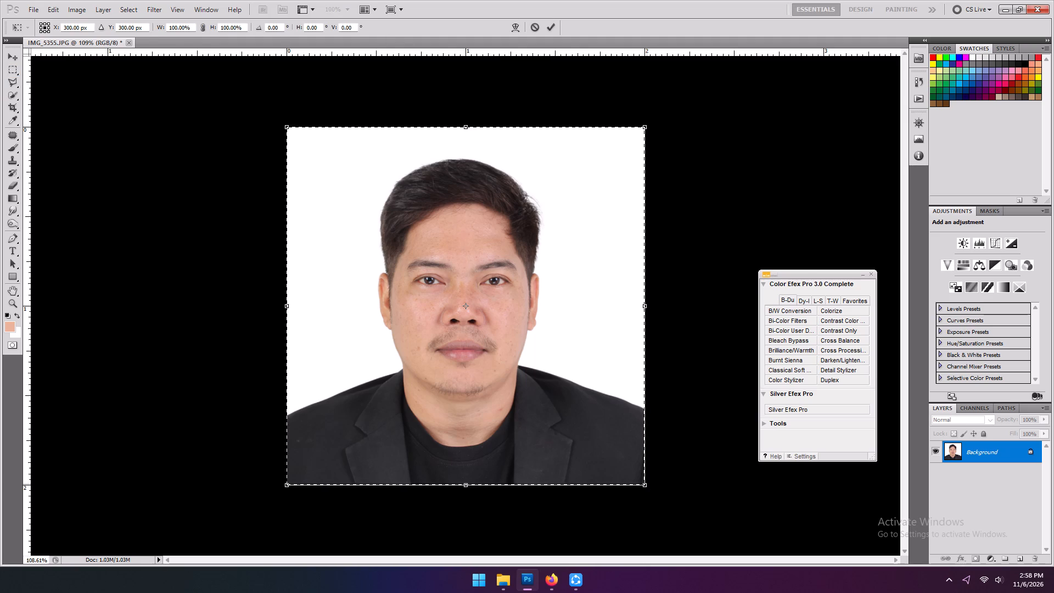
pyautogui.keyDown('alt'); pyautogui.keyDown('shift'); pyautogui.moveTo(648, 486); pyautogui.dragTo(651, 490); pyautogui.keyUp('shift'); pyautogui.keyUp('alt')
pyautogui.press('Right')
pyautogui.press('Right')
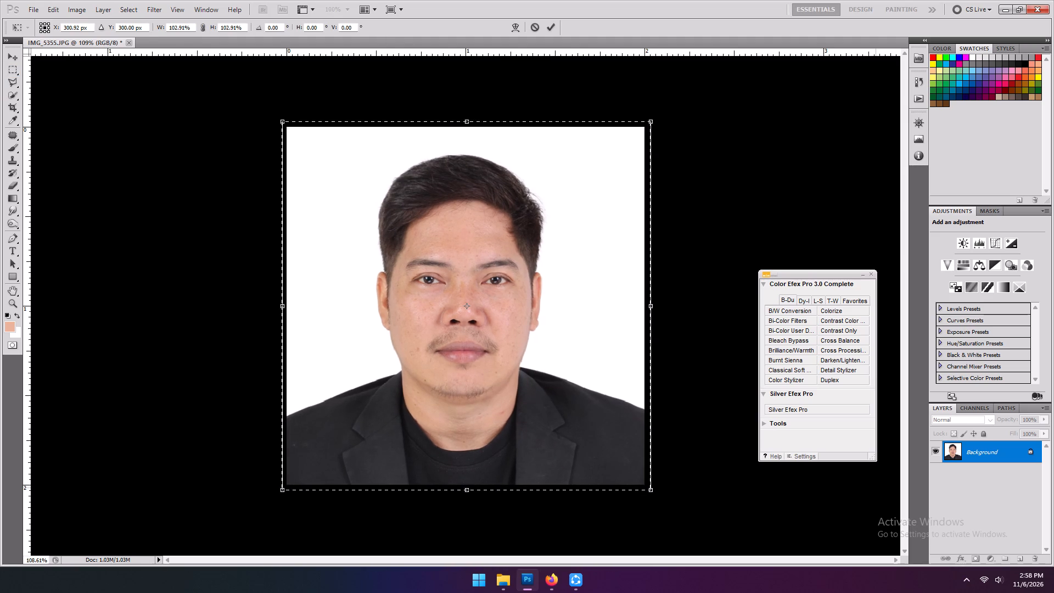
pyautogui.press('Right')
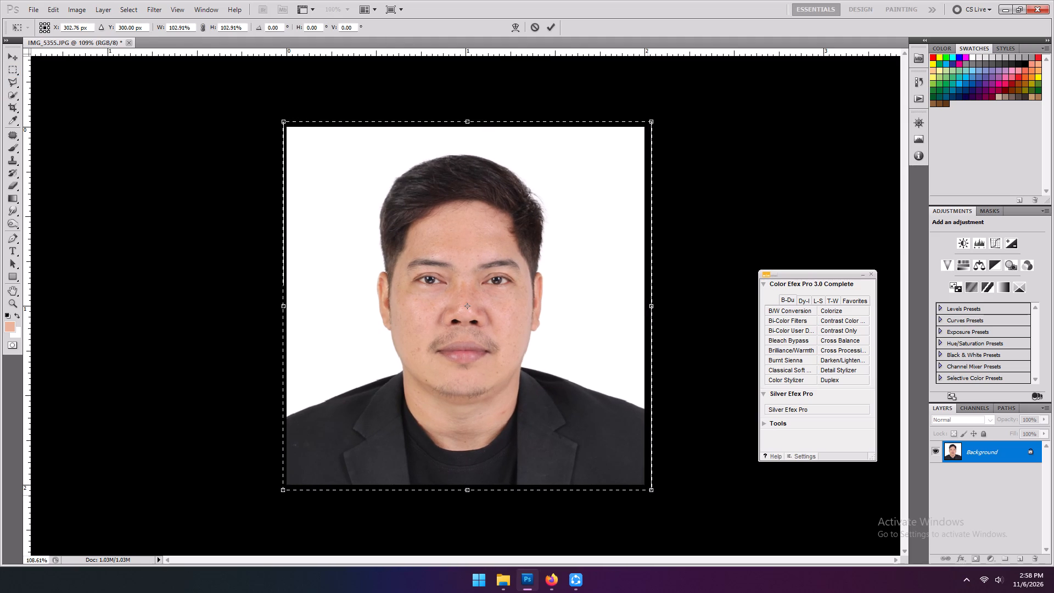
pyautogui.keyDown('alt'); pyautogui.keyDown('shift'); pyautogui.click(649, 489); pyautogui.keyUp('shift'); pyautogui.keyUp('alt')
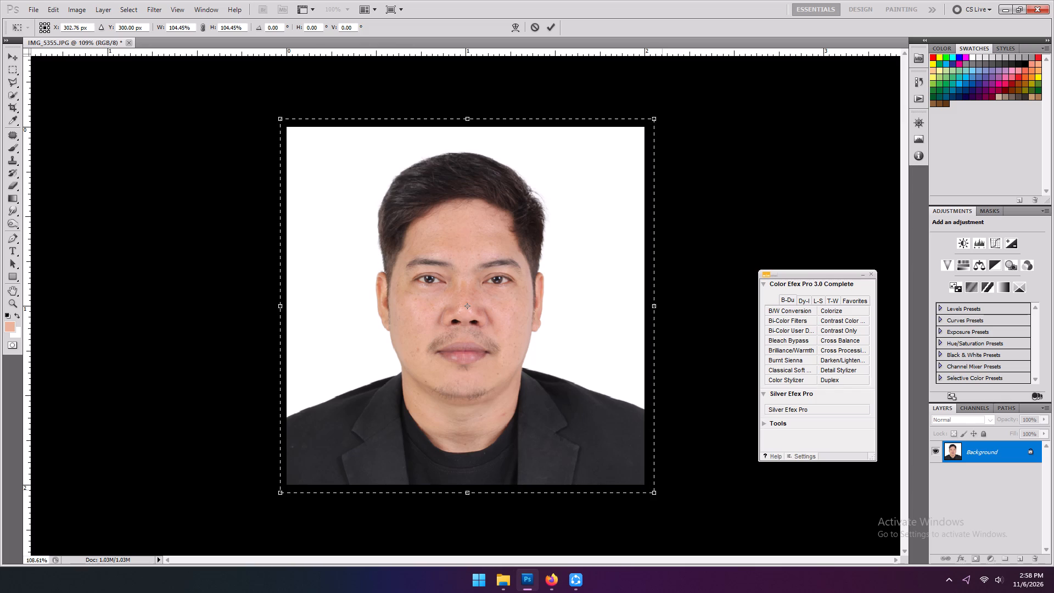
pyautogui.press('Left')
pyautogui.press('Right')
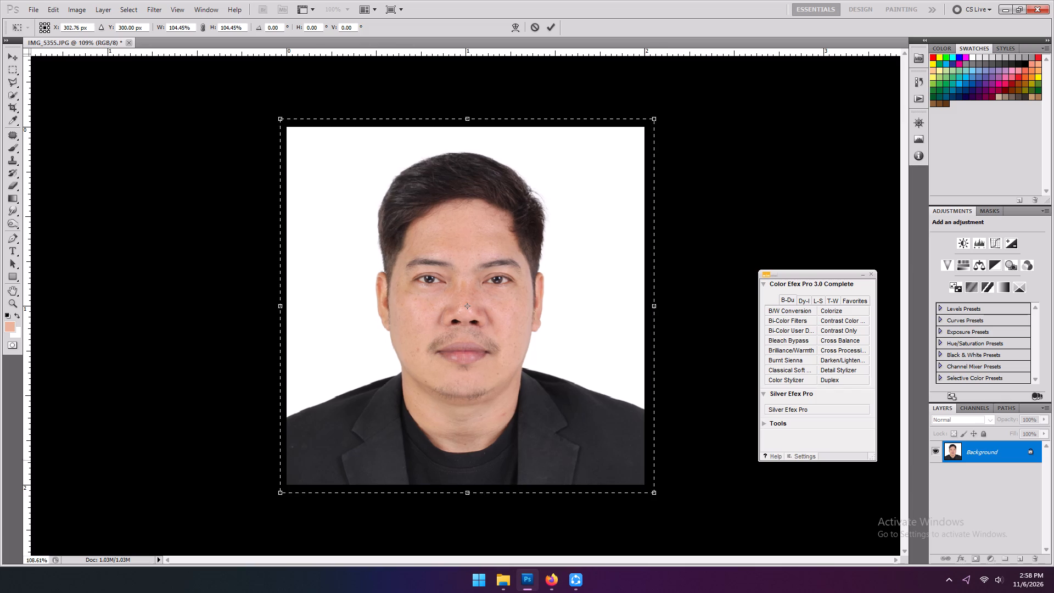
pyautogui.press('Right')
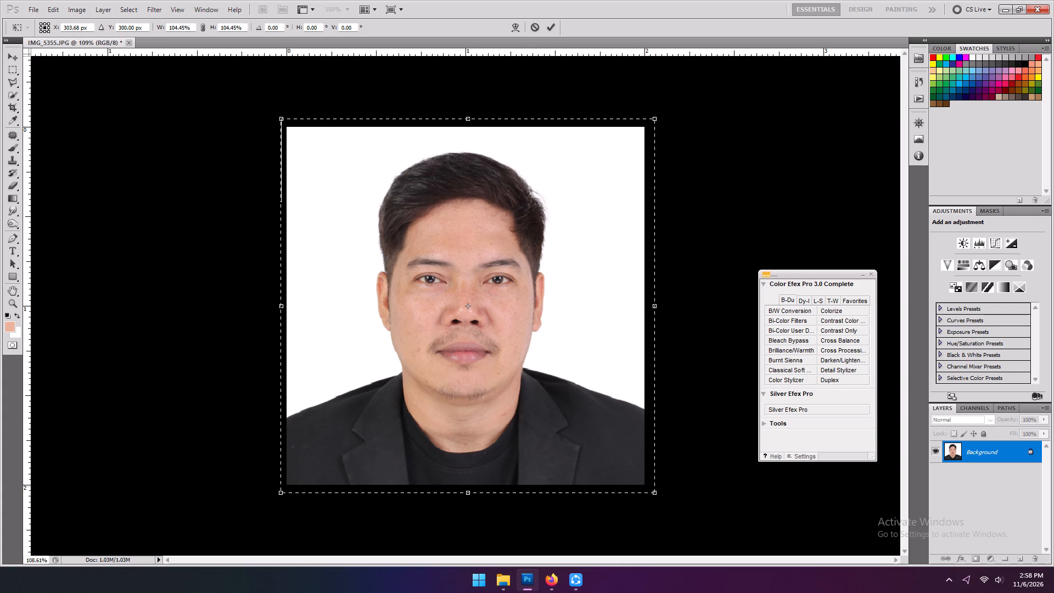
pyautogui.keyDown('alt'); pyautogui.keyDown('shift'); pyautogui.click(655, 495); pyautogui.keyUp('shift'); pyautogui.keyUp('alt')
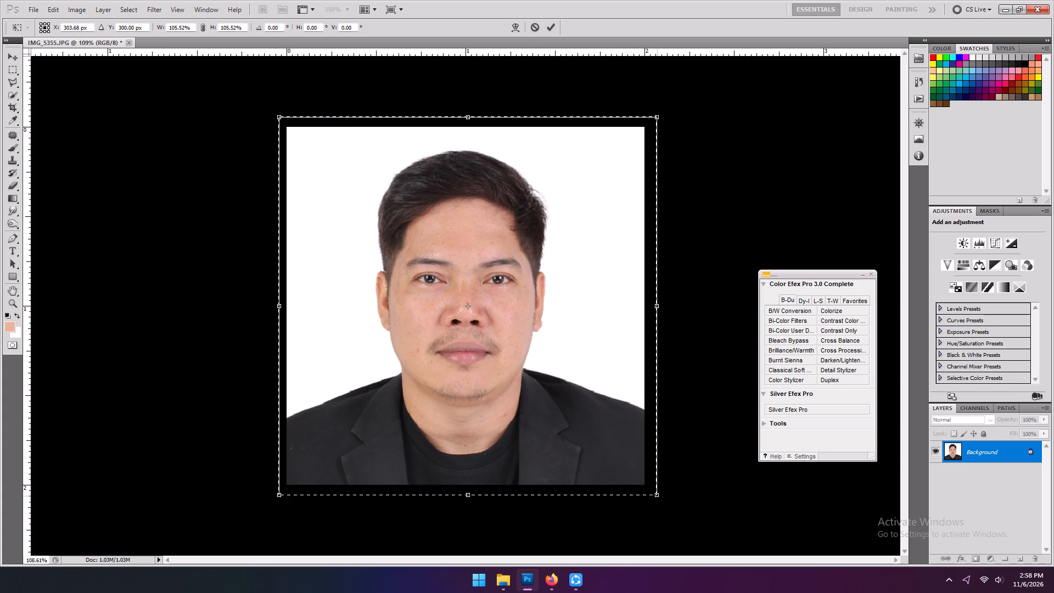
pyautogui.press('Right')
pyautogui.press('Return')
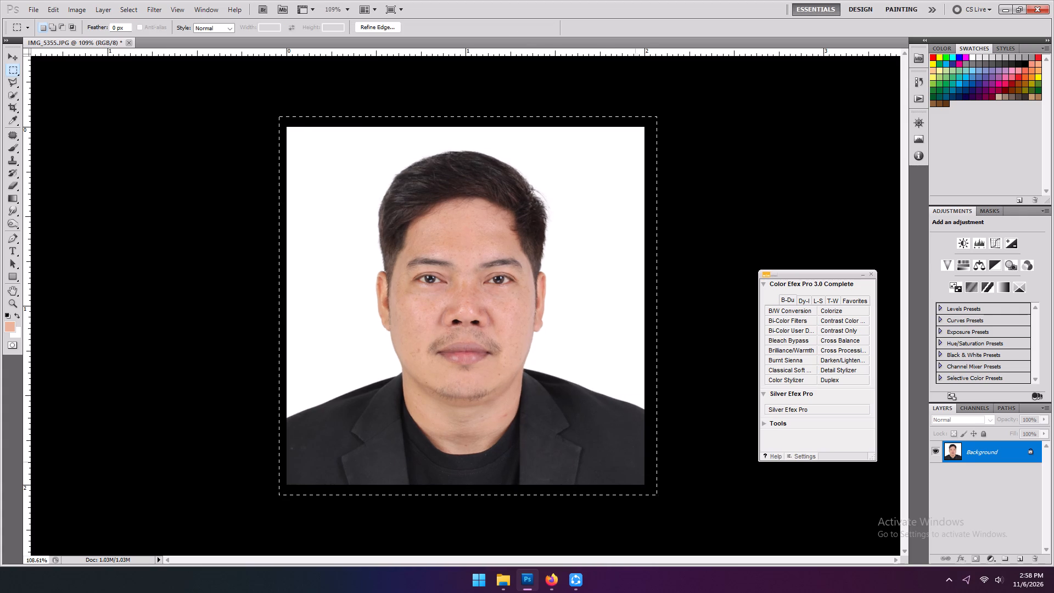
# Generate the print sheet with six larger and four smaller copies of the portrait.
pyautogui.press('F4')
# Measure the head from hair top to chin on the second row's middle portrait, switch ruler units to millimetres, and clear the measurement.
pyautogui.rightClick(9, 123)
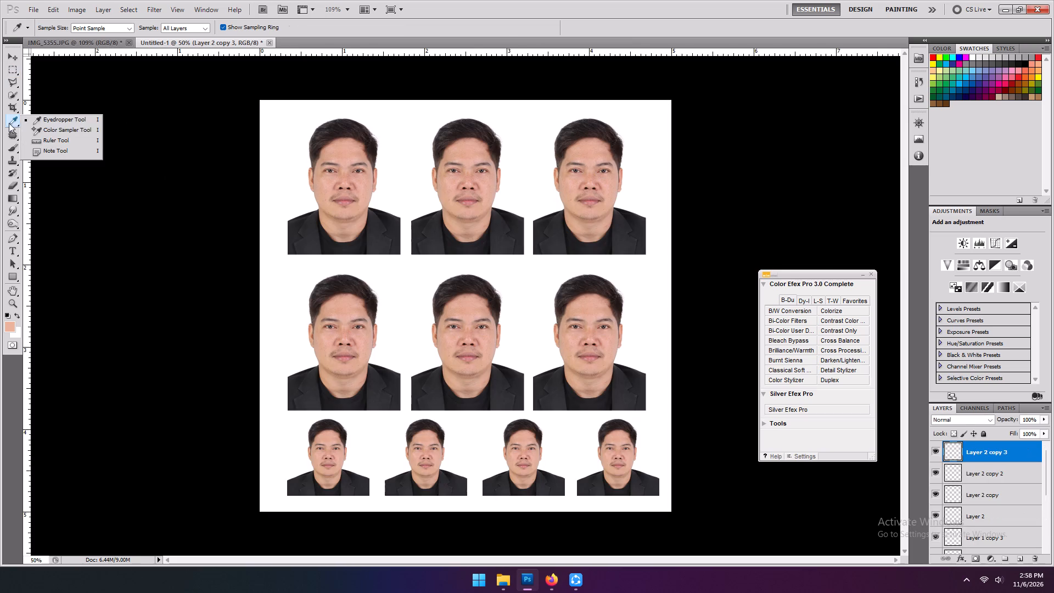
pyautogui.click(43, 143)
pyautogui.keyDown('alt'); pyautogui.scroll(6, 366, 277); pyautogui.keyUp('alt')
pyautogui.moveTo(505, 258); pyautogui.dragTo(507, 294)
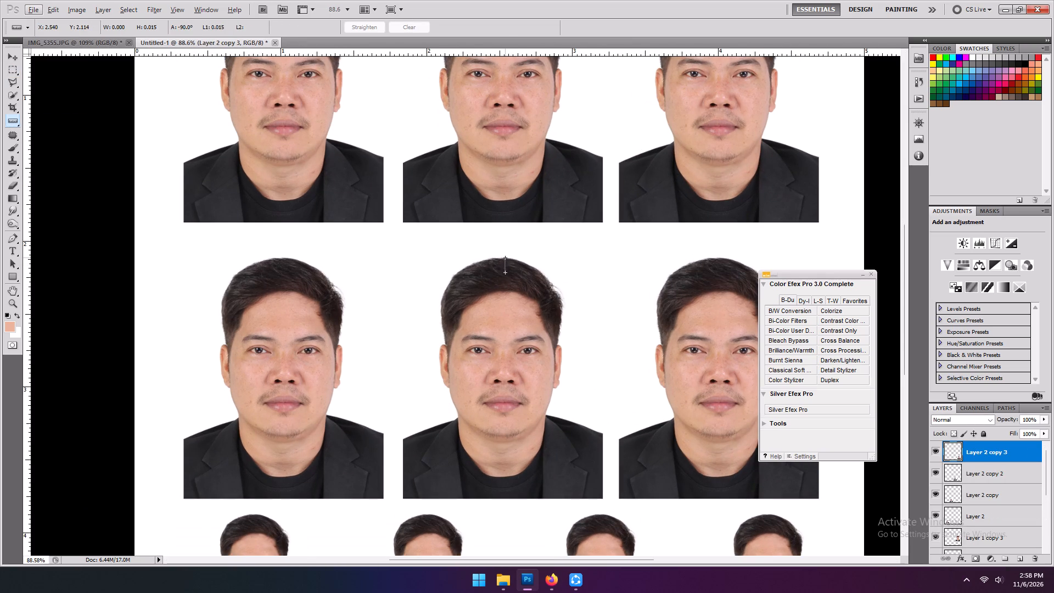
pyautogui.moveTo(507, 294); pyautogui.dragTo(500, 435)
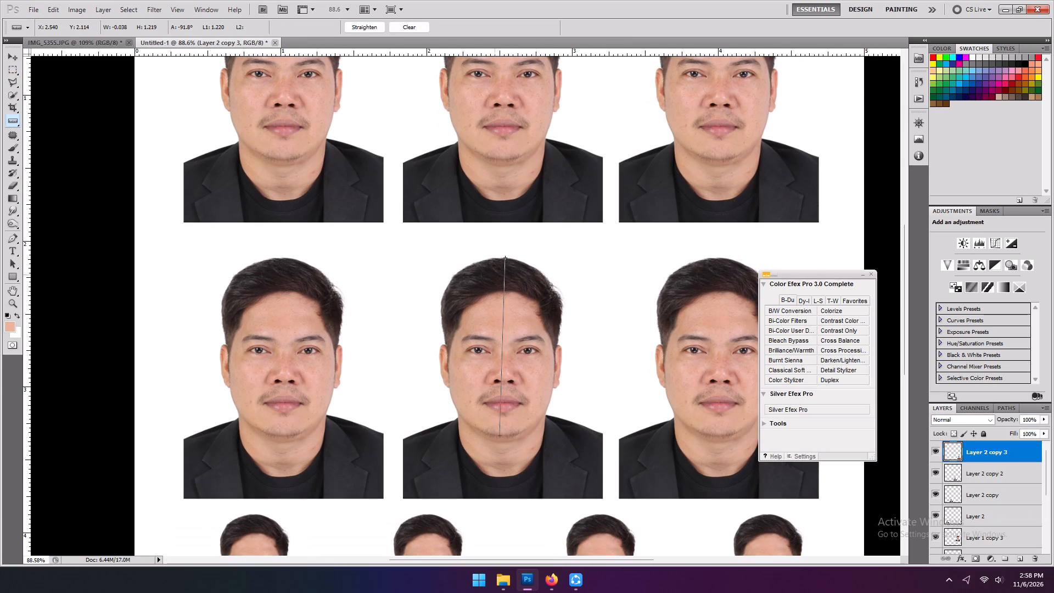
pyautogui.rightClick(357, 54)
pyautogui.click(393, 94)
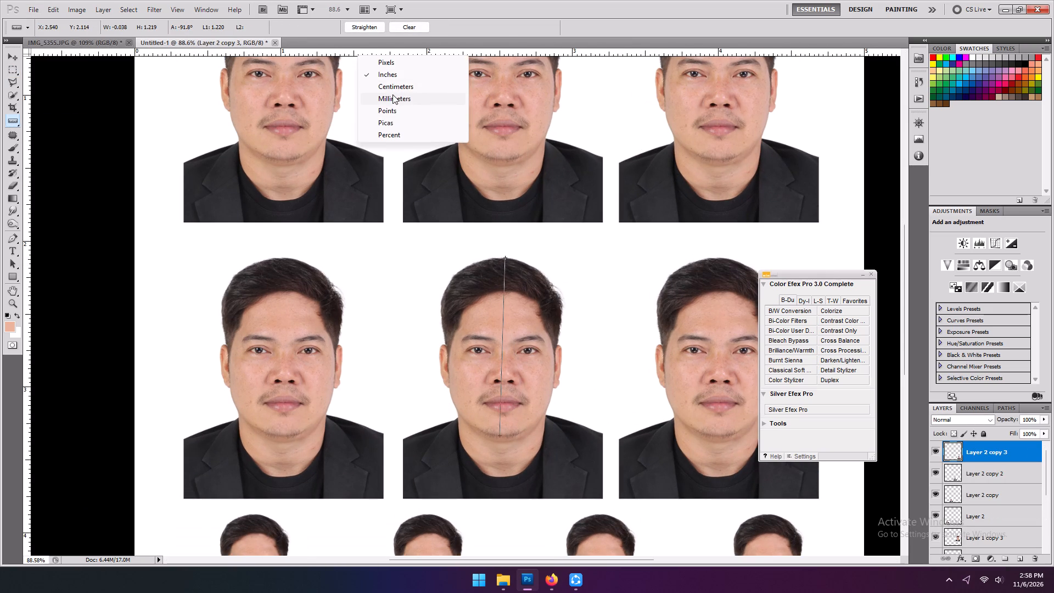
pyautogui.click(406, 24)
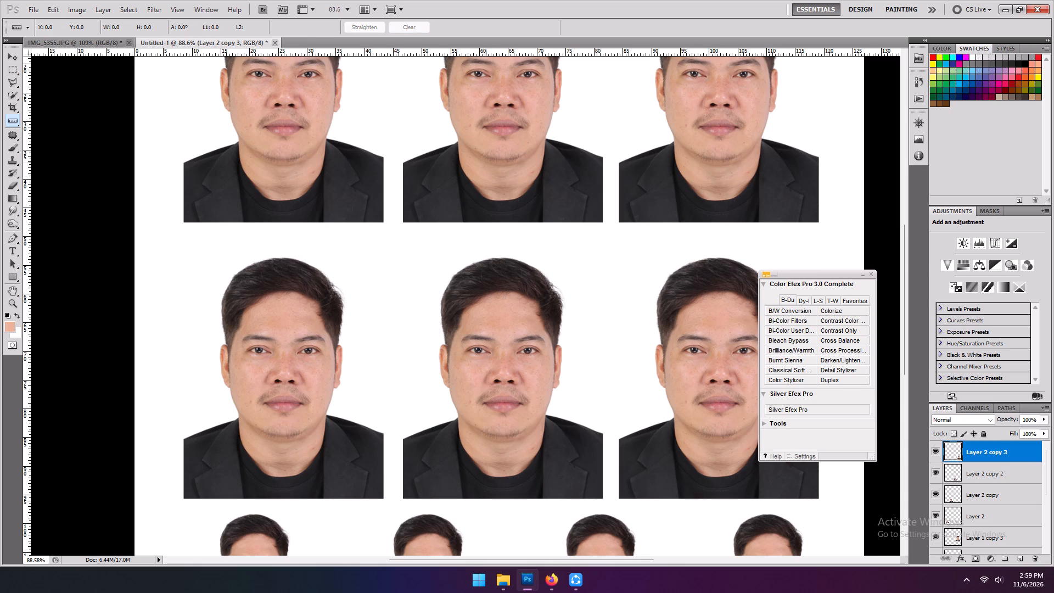
# Start saving the print sheet as a layered Photoshop file in the 11-06-26 folder, with a name beginning with 4.
pyautogui.hotkey('ctrl', 'shift', 's')
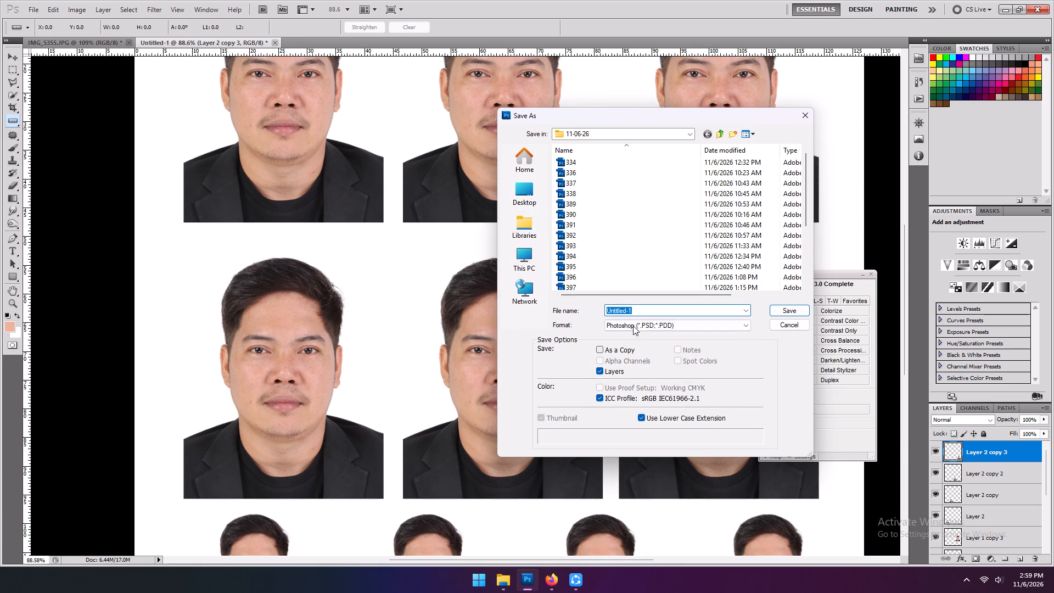
pyautogui.press('BackSpace')
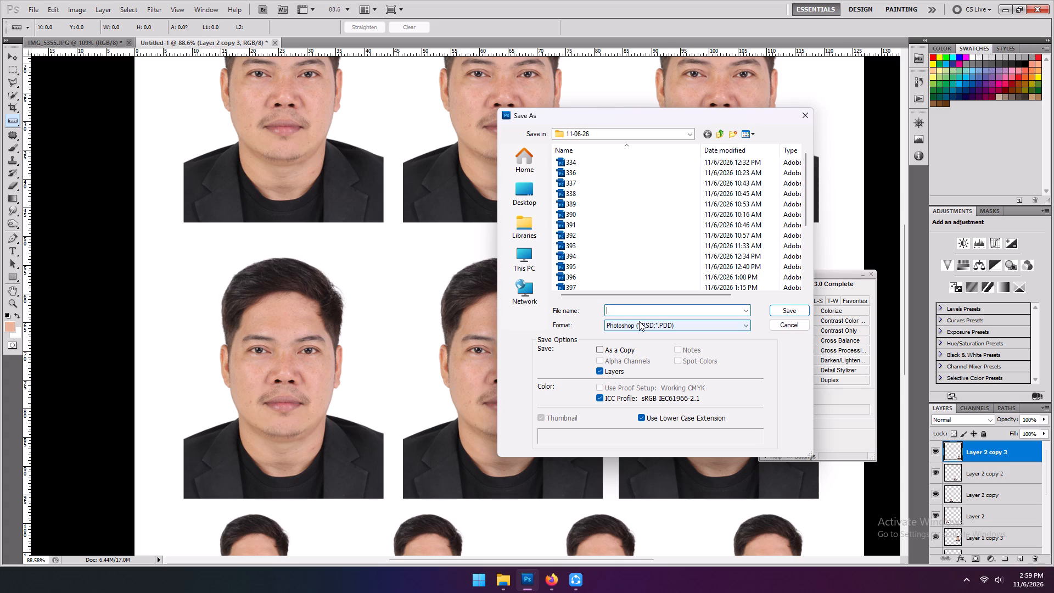
pyautogui.press('4')
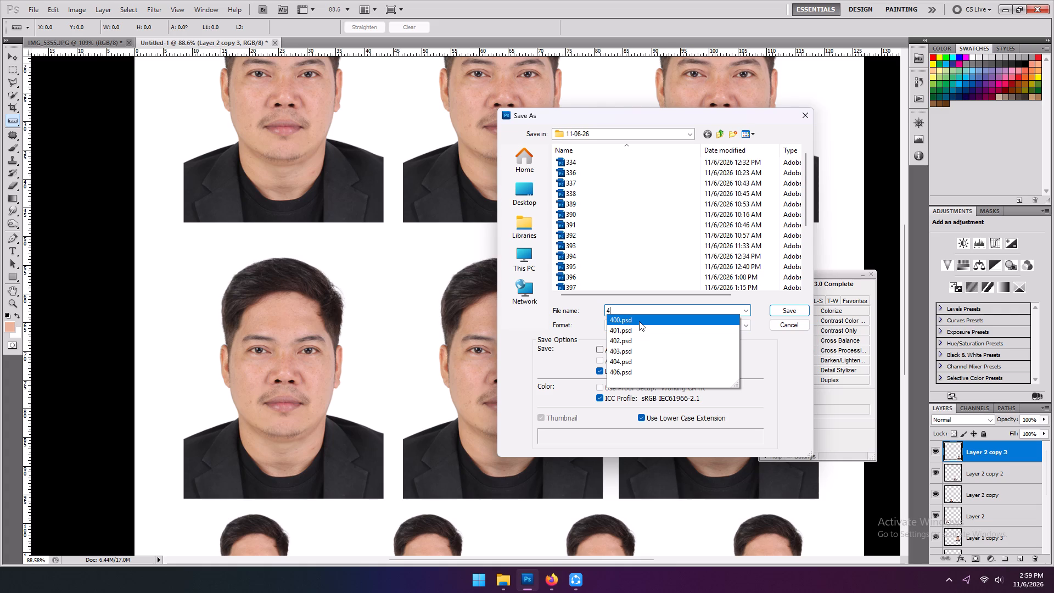
# Complete the file name as 433 and save the print sheet as a layered Photoshop file in the 11-06-26 folder.
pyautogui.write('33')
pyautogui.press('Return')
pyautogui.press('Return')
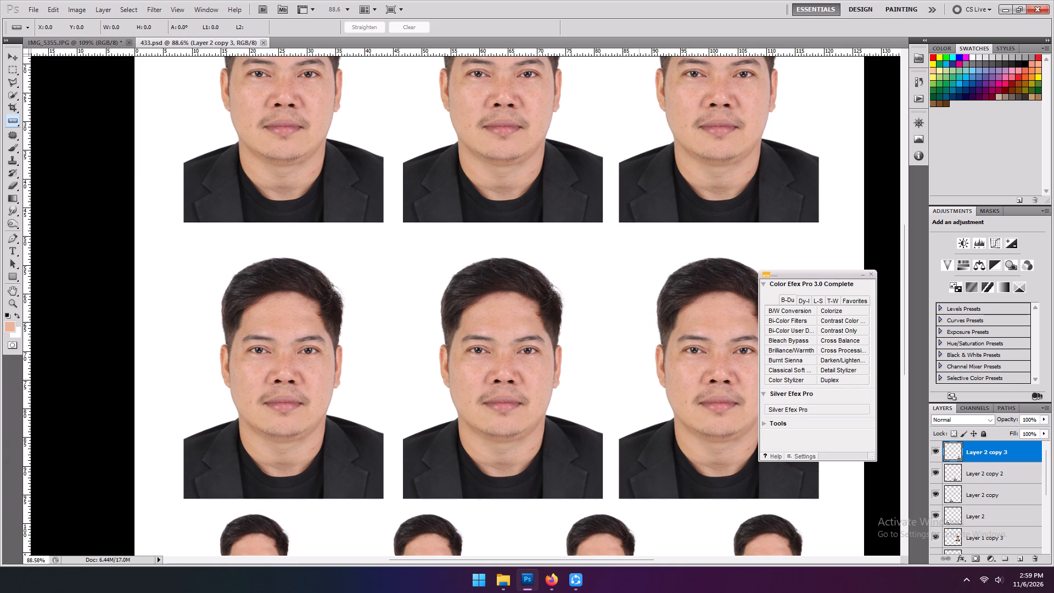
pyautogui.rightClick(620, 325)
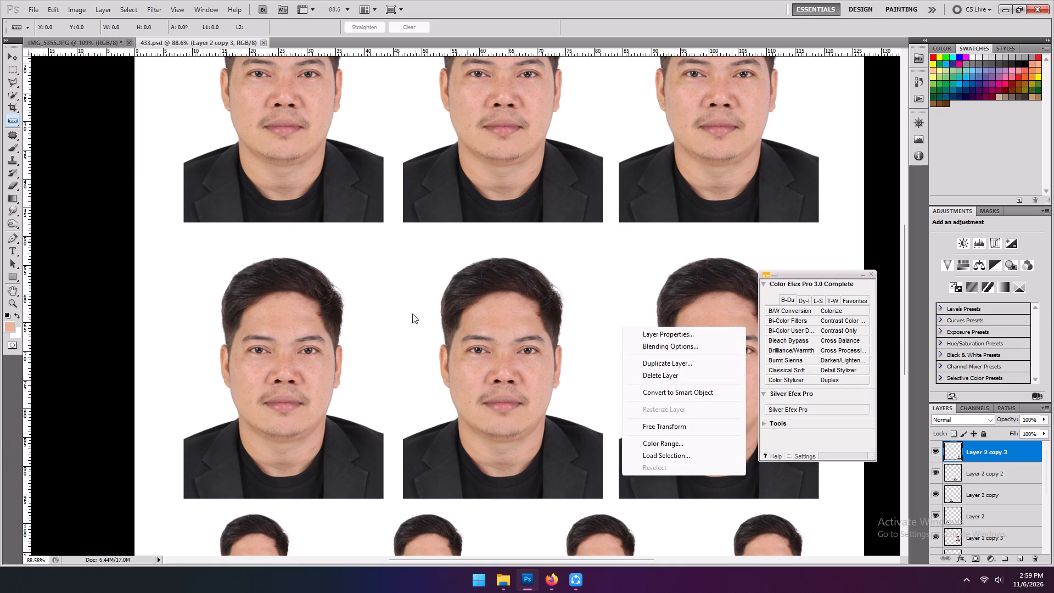
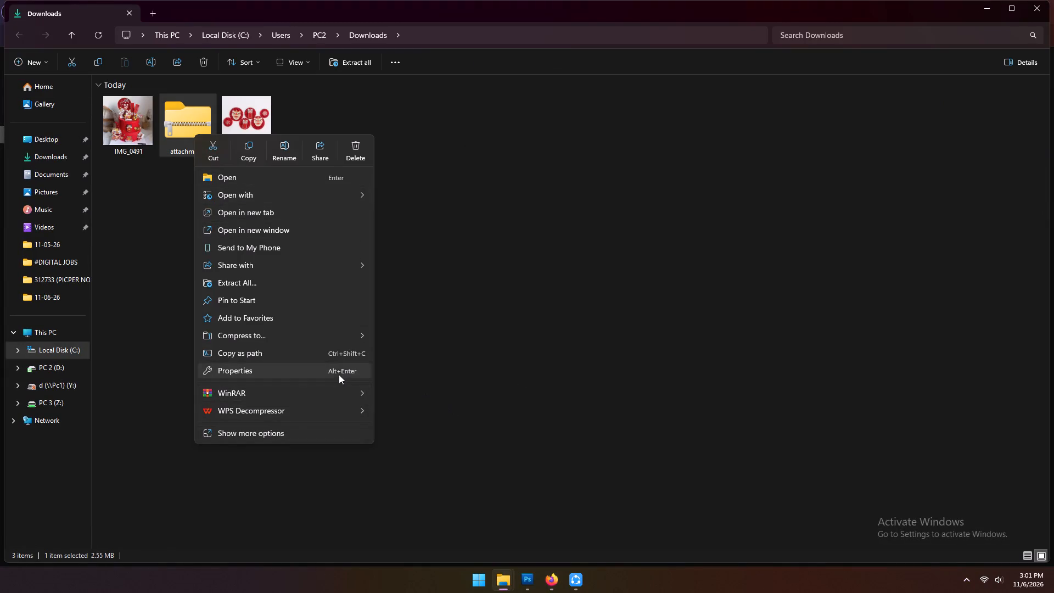
# Extract the attachments archive directly into the Downloads folder with WinRAR, dismissing the replacement of the existing IMG_0493.jpeg.
pyautogui.click(338, 387)
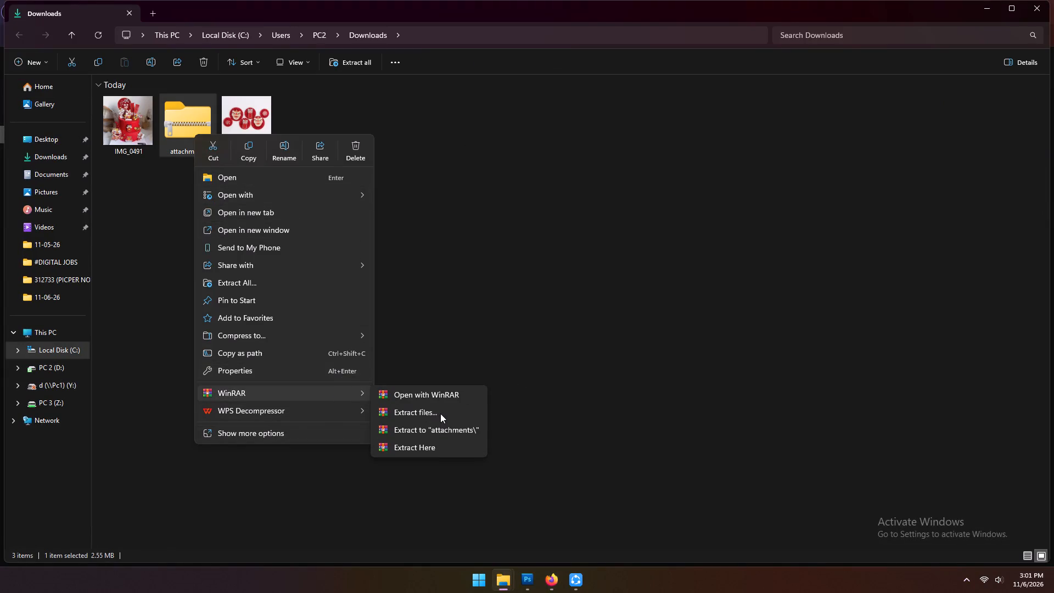
pyautogui.click(435, 450)
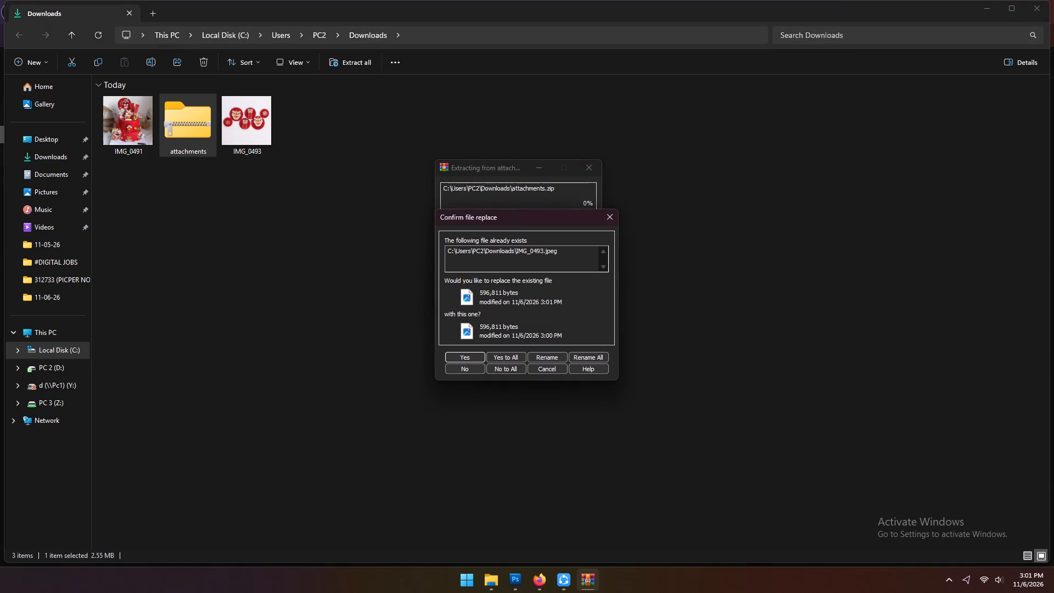
pyautogui.click(607, 216)
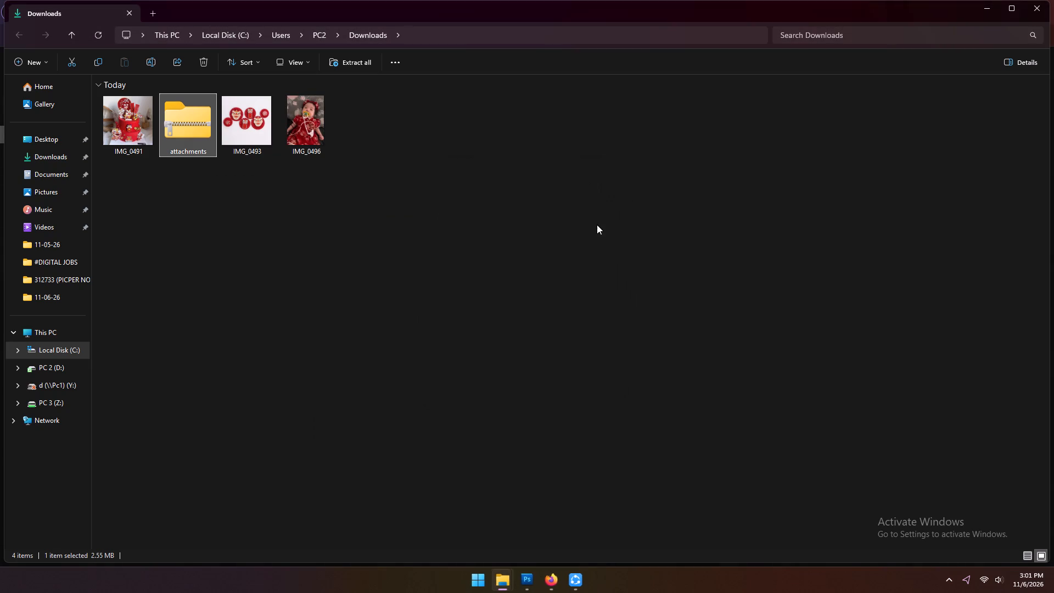
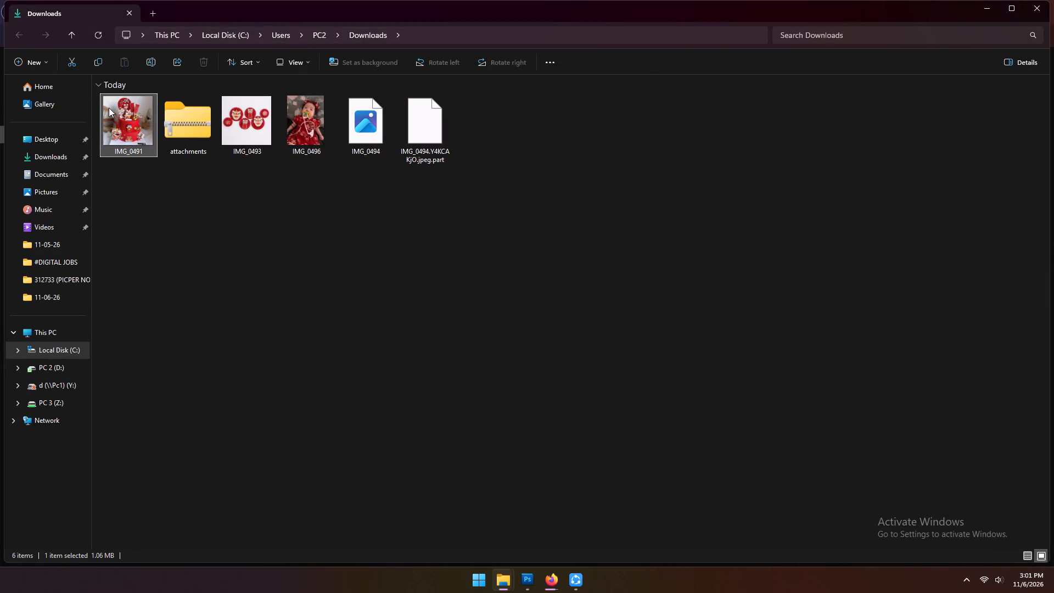
# Look over the downloaded images IMG_0493 and IMG_0496 in the Downloads folder, leaving IMG_0496 selected.
pyautogui.keyDown('ctrl'); pyautogui.click(266, 128); pyautogui.keyUp('ctrl')
pyautogui.keyDown('ctrl'); pyautogui.click(299, 125); pyautogui.keyUp('ctrl')
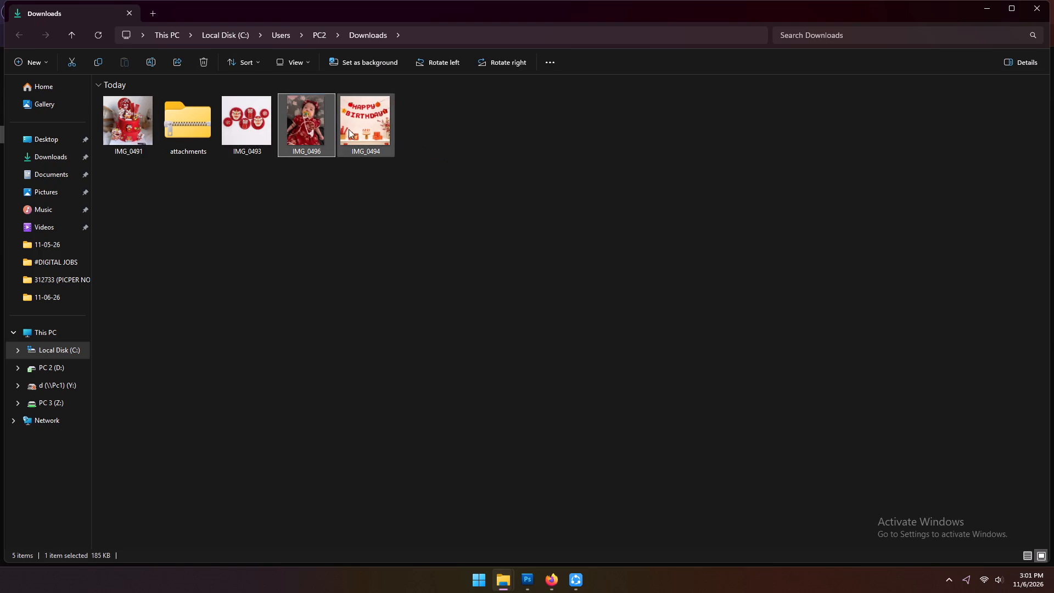
# Copy the four images IMG_0491, IMG_0493, IMG_0496 and IMG_0494 from the Downloads folder, leaving out the attachments archive.
pyautogui.keyDown('ctrl'); pyautogui.click(352, 126); pyautogui.keyUp('ctrl')
pyautogui.keyDown('ctrl'); pyautogui.click(261, 125); pyautogui.keyUp('ctrl')
pyautogui.keyDown('ctrl'); pyautogui.click(142, 114); pyautogui.keyUp('ctrl')
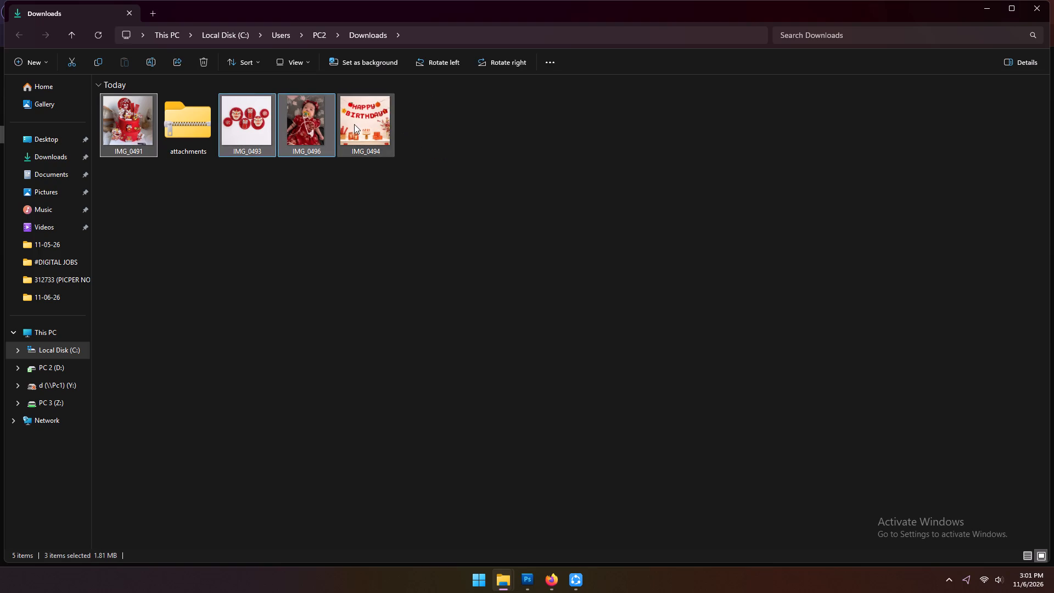
pyautogui.keyDown('ctrl'); pyautogui.click(360, 124); pyautogui.keyUp('ctrl')
pyautogui.keyDown('ctrl'); pyautogui.rightClick(360, 122); pyautogui.keyUp('ctrl')
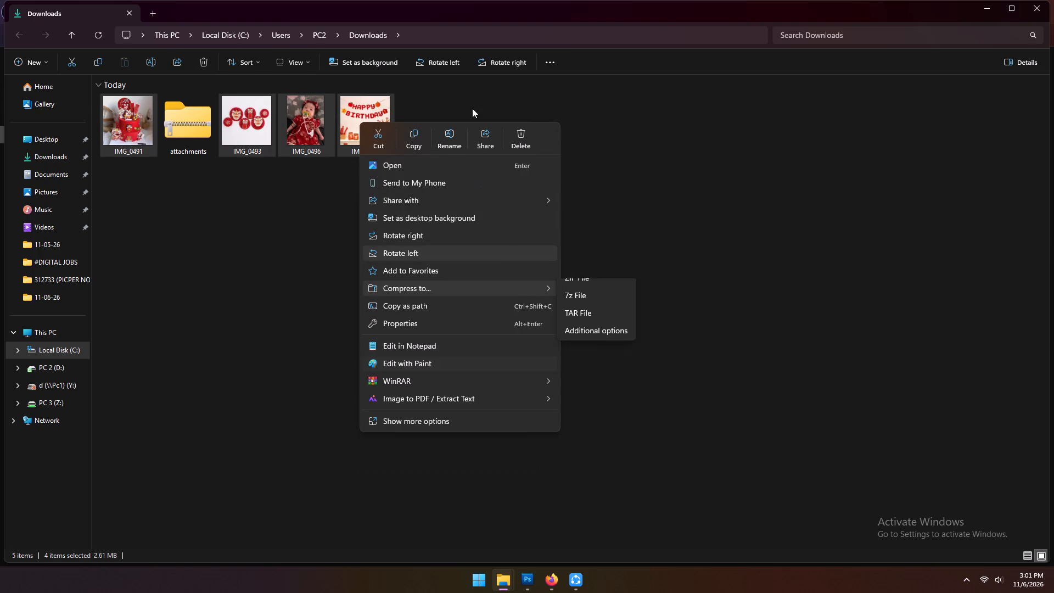
pyautogui.click(422, 136)
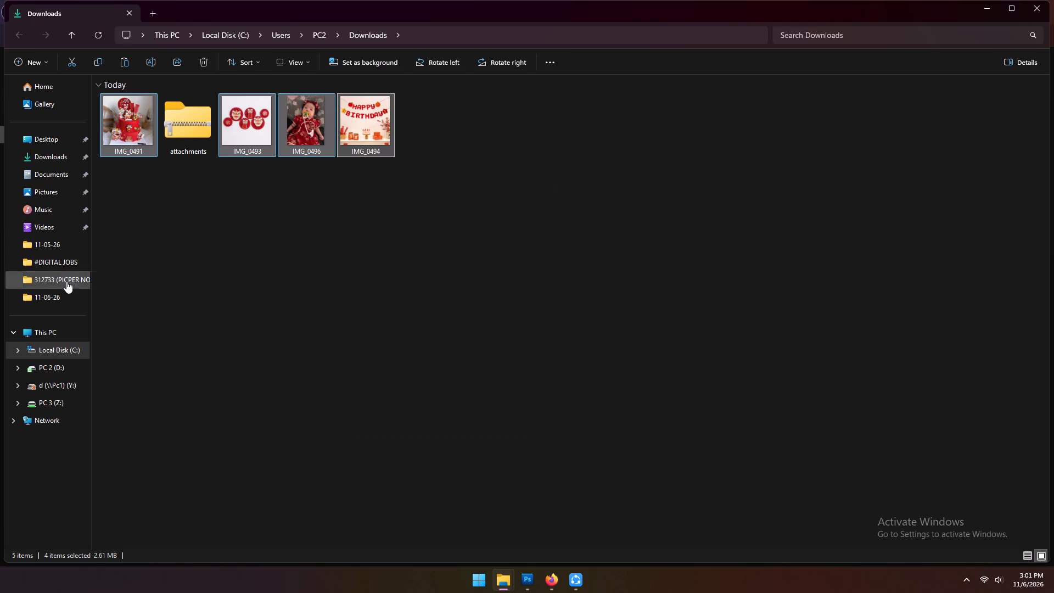
# Create a new folder inside #DIGITAL JOBS > 11-06-26 on the PC 3 (Z:) drive and clear its default name for renaming.
pyautogui.click(64, 262)
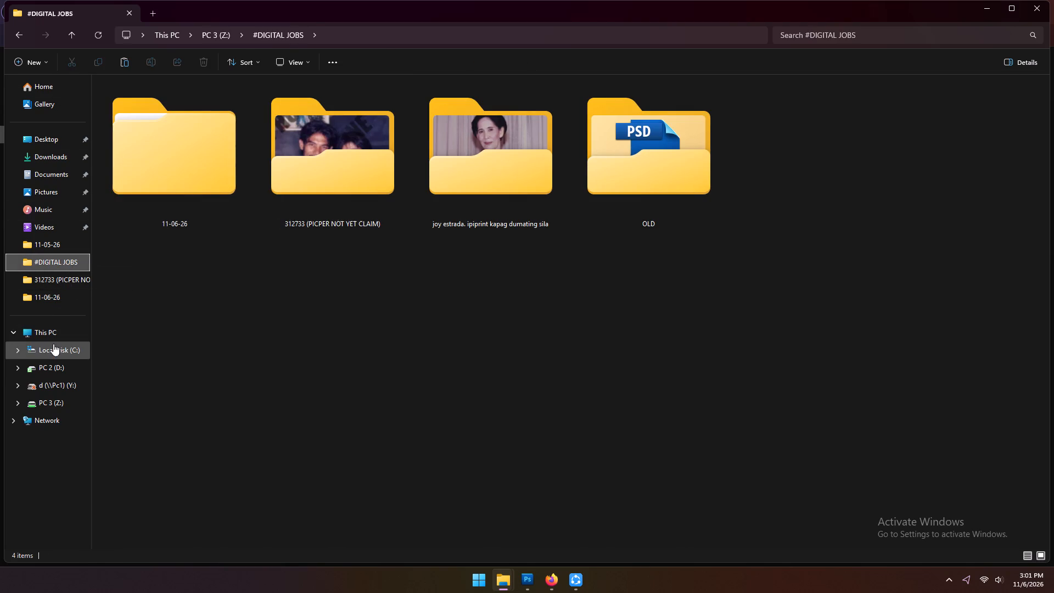
pyautogui.click(62, 402)
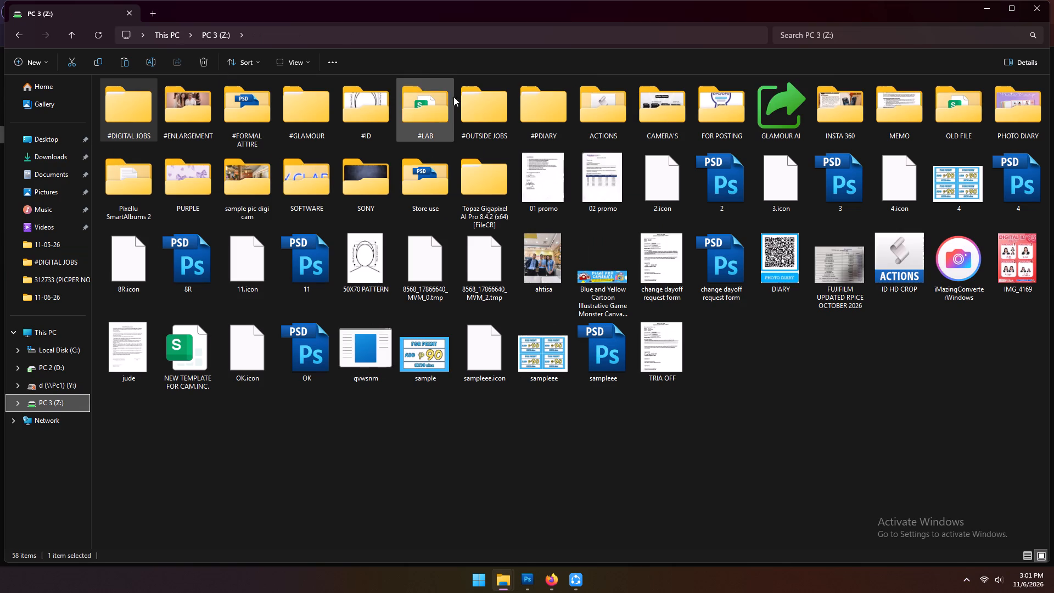
pyautogui.doubleClick(133, 111)
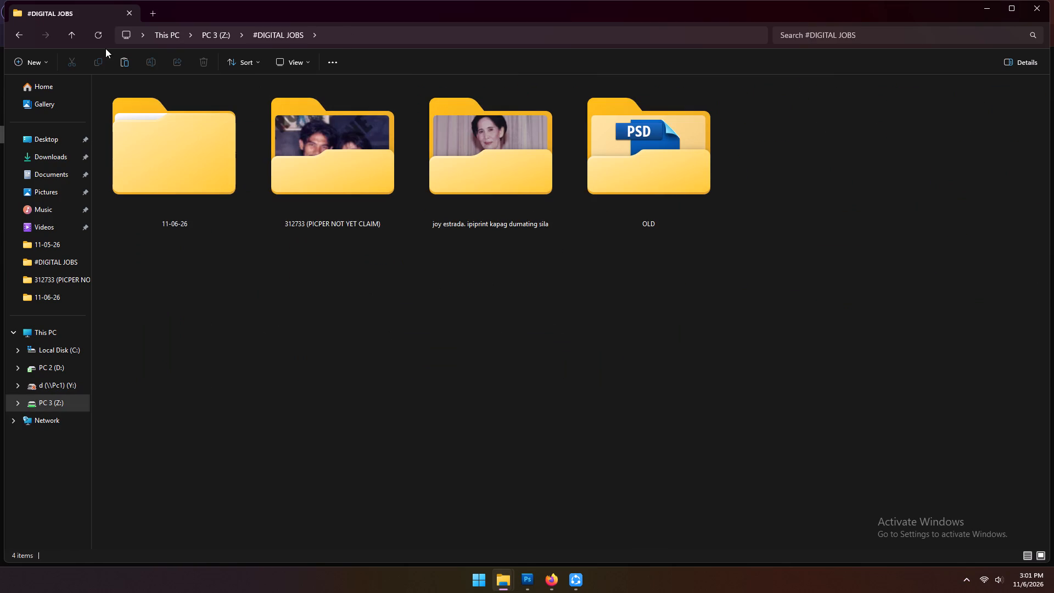
pyautogui.doubleClick(185, 178)
pyautogui.click(30, 62)
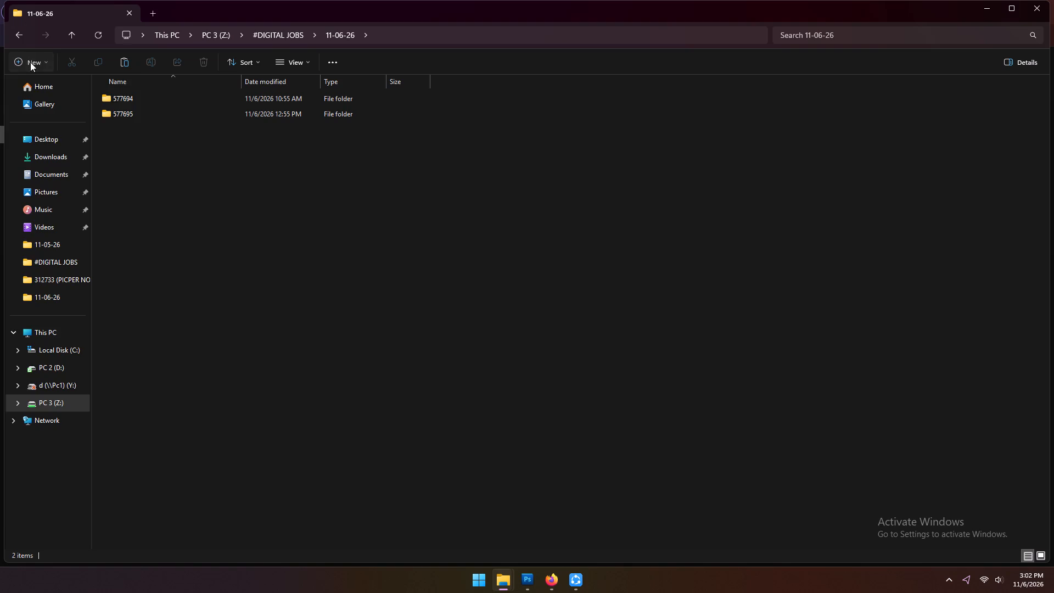
pyautogui.click(83, 88)
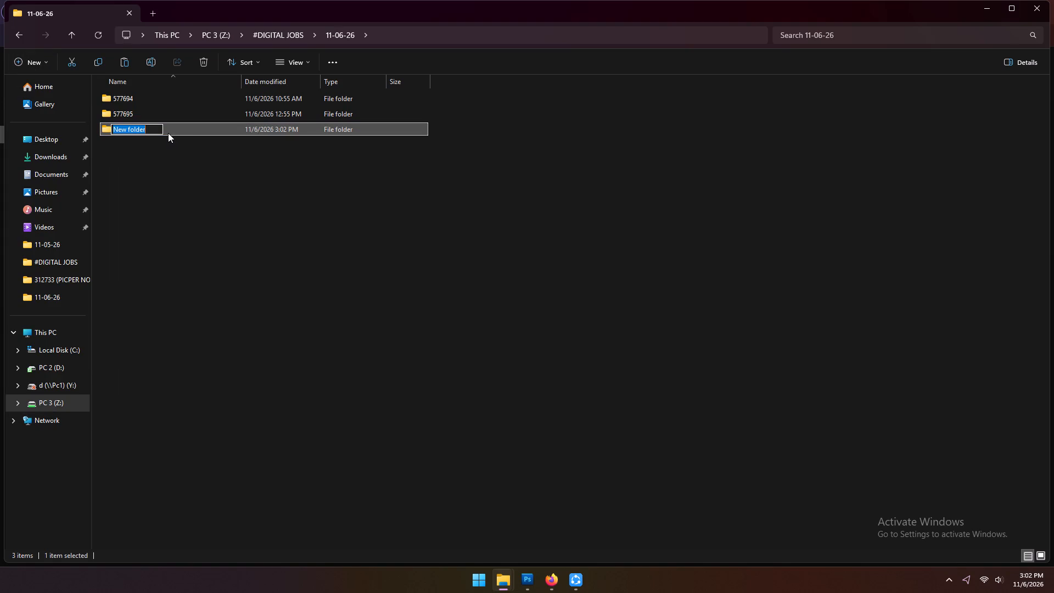
pyautogui.press('BackSpace')
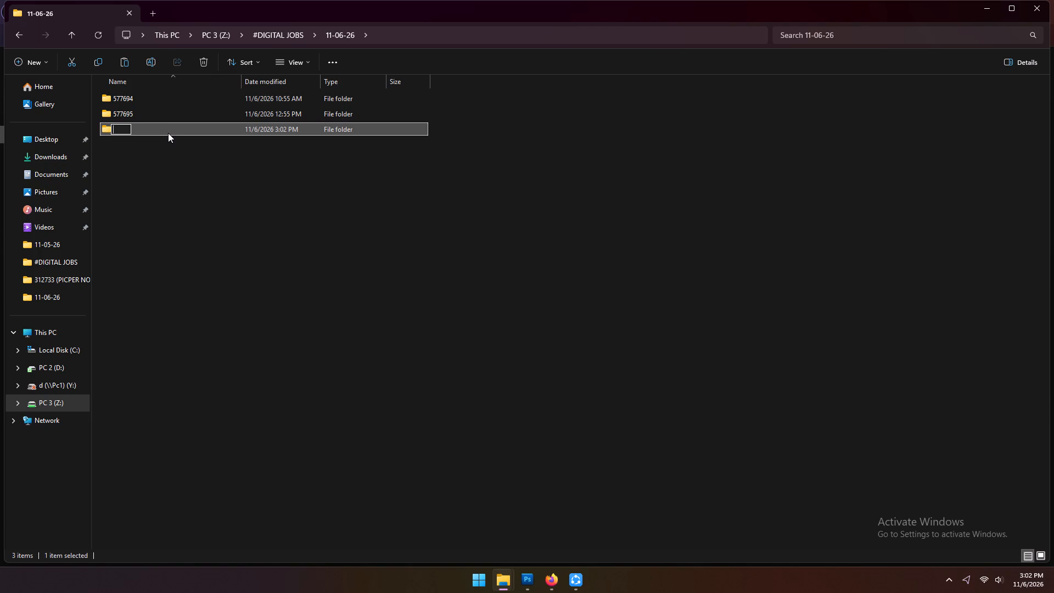
# Name the new folder in 11-06-26 as 577696.
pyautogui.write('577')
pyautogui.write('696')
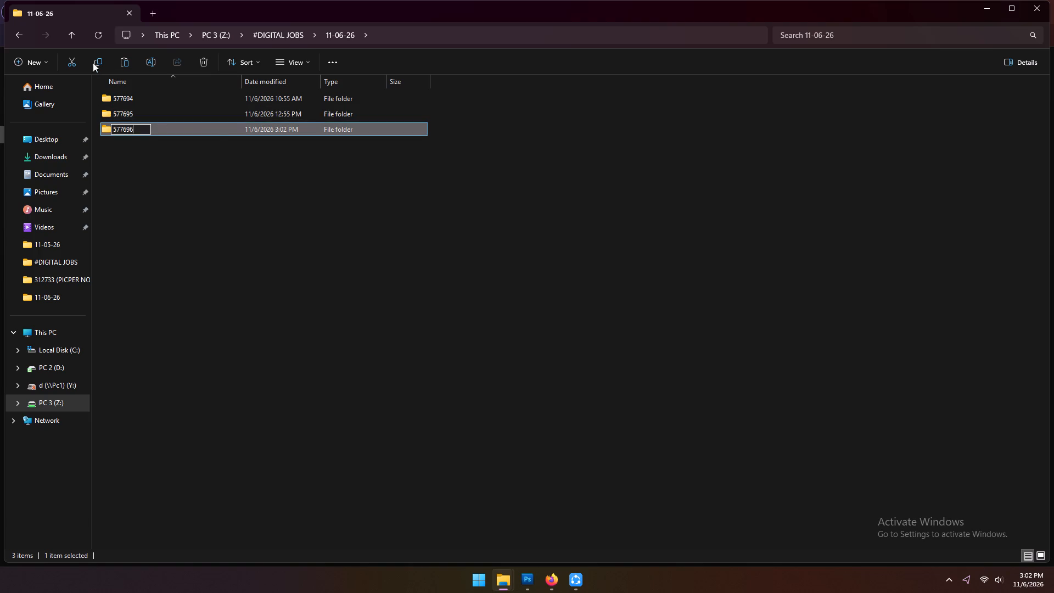
# Paste the four copied images into the 577696 folder and display them as large thumbnails.
pyautogui.doubleClick(212, 130)
pyautogui.rightClick(311, 135)
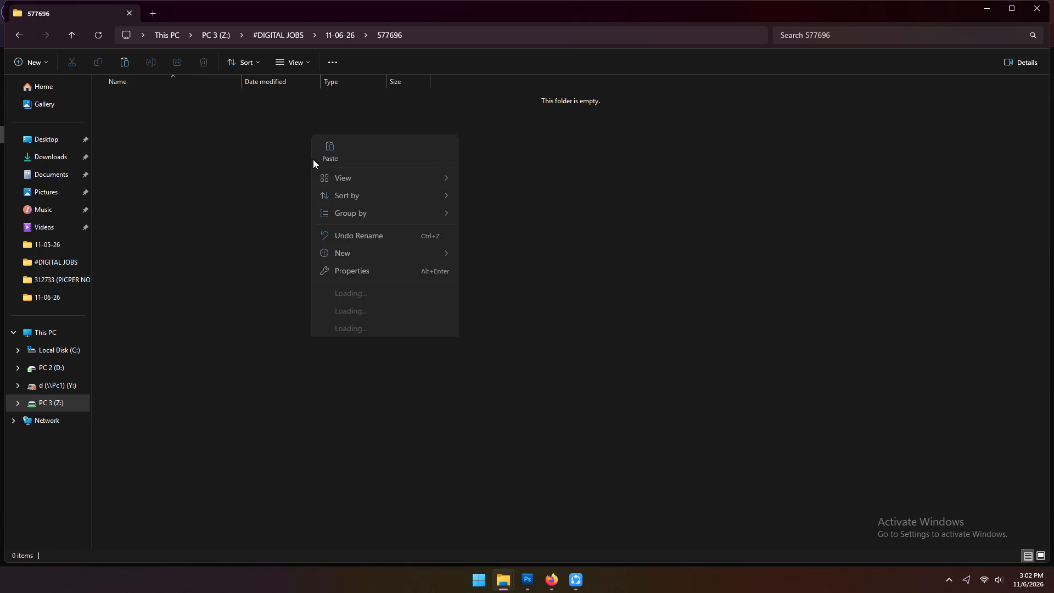
pyautogui.click(335, 153)
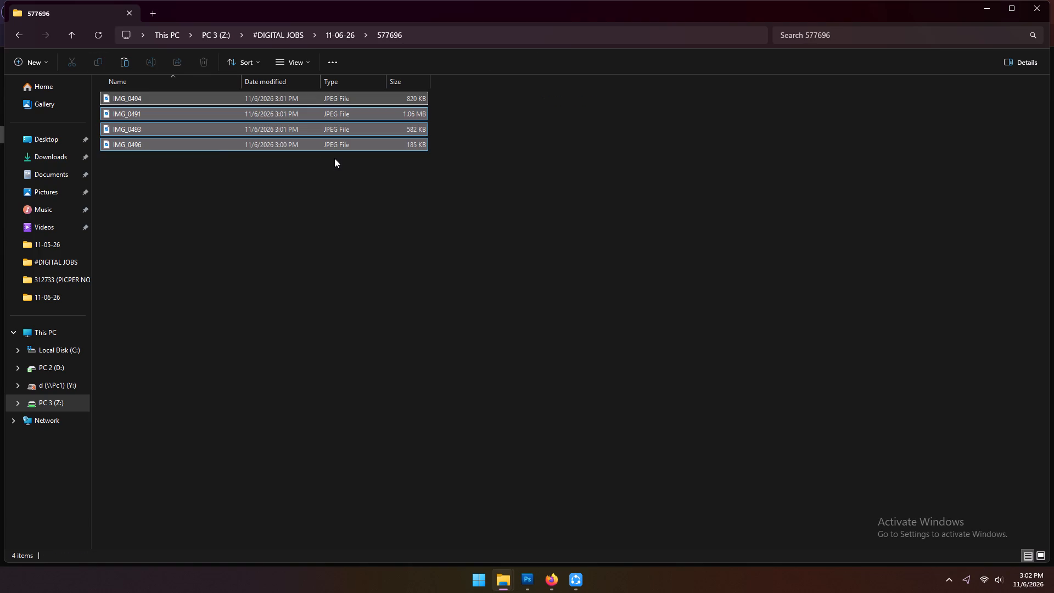
pyautogui.click(1038, 557)
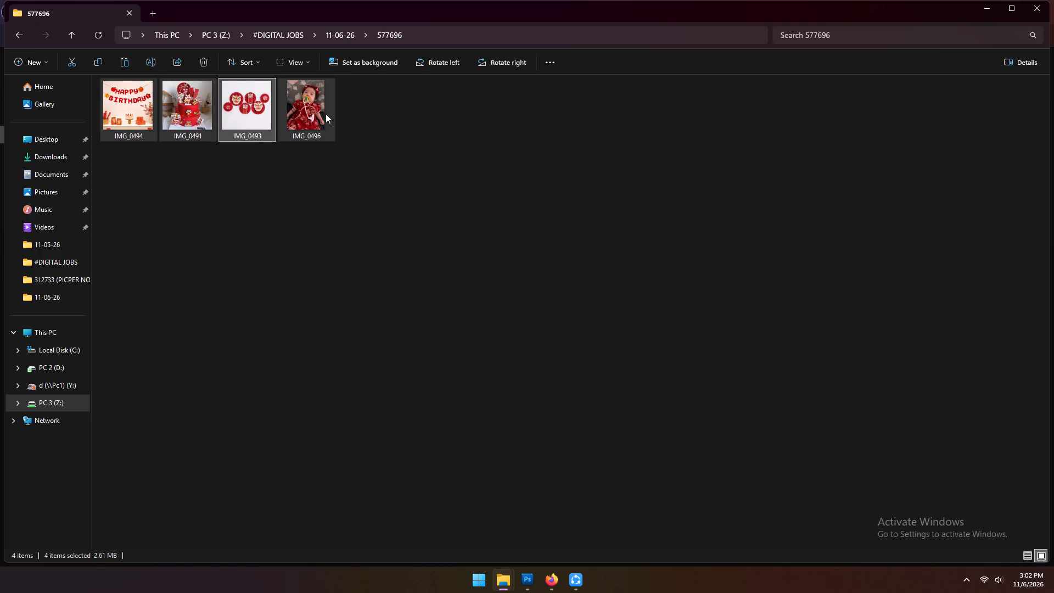
# Open the choices for creating a new item inside the 577696 folder.
pyautogui.click(44, 66)
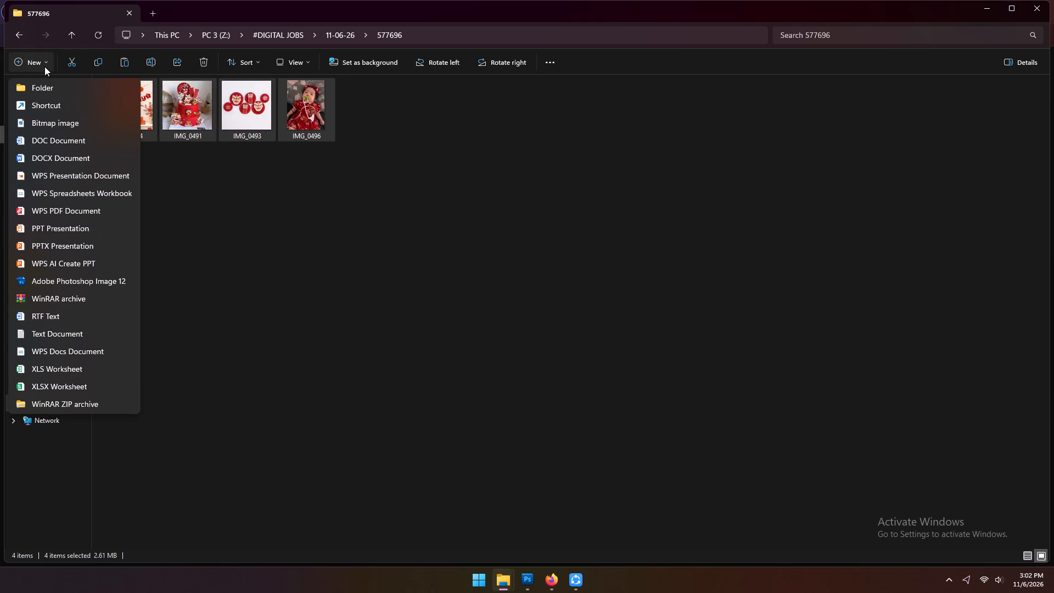
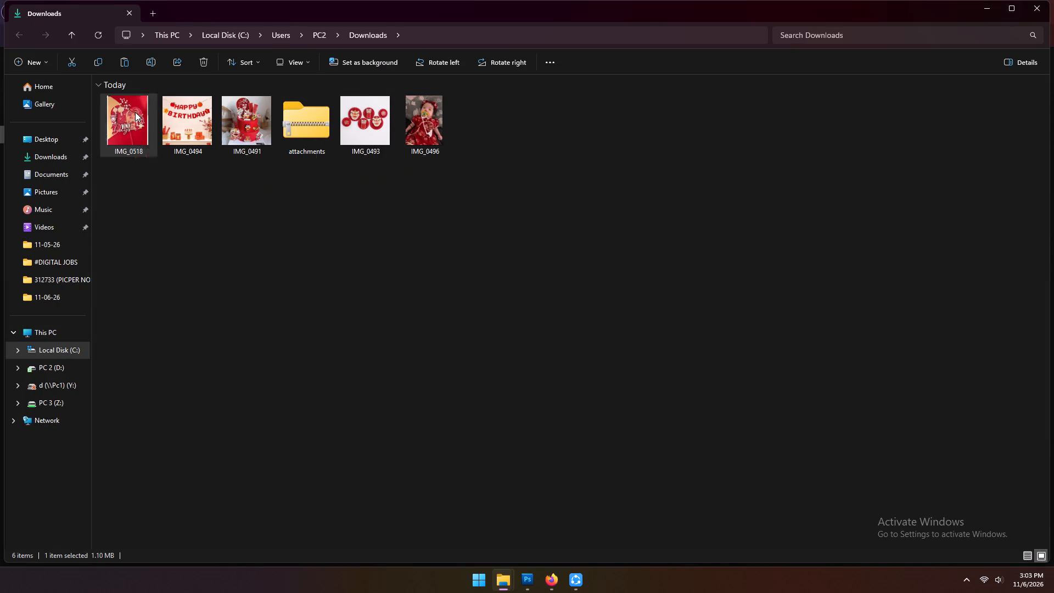
# Copy IMG_0518 from Downloads into #DIGITAL JOBS > 11-06-26 > 577696 on the PC 3 (Z:) drive.
pyautogui.click(189, 107)
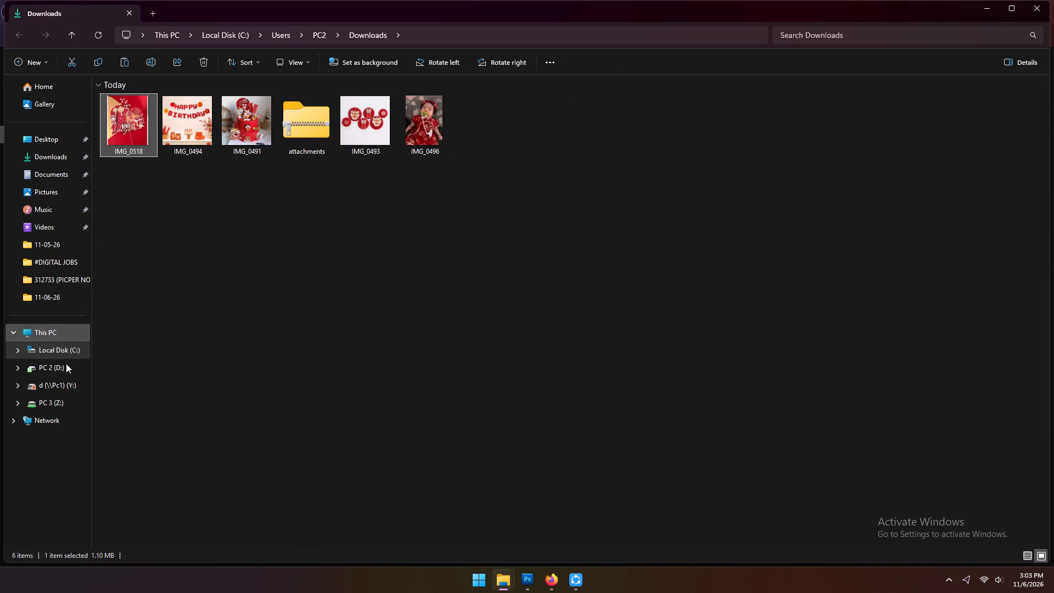
pyautogui.click(66, 401)
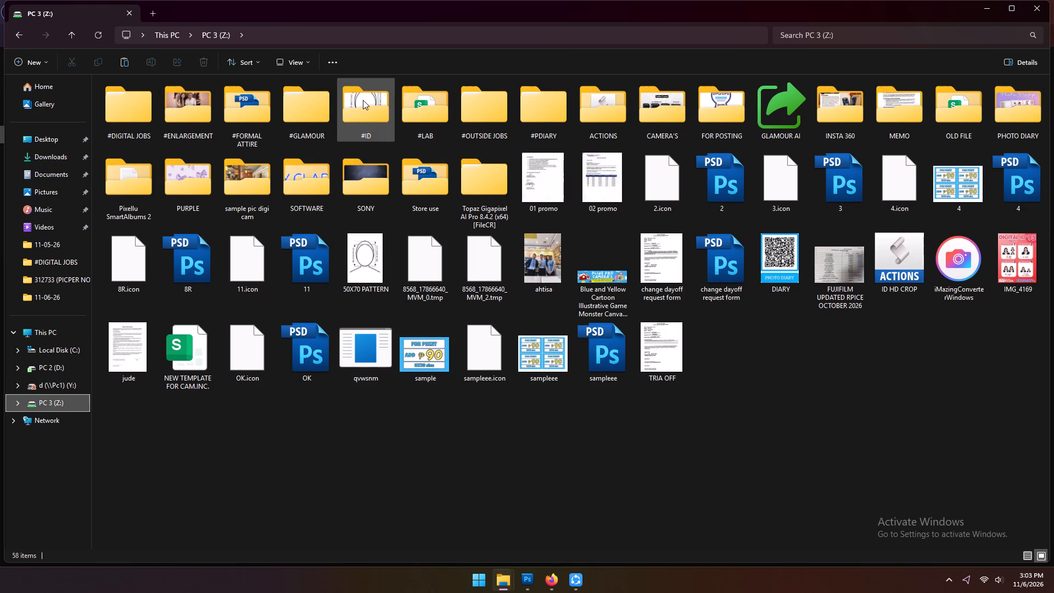
pyautogui.doubleClick(134, 121)
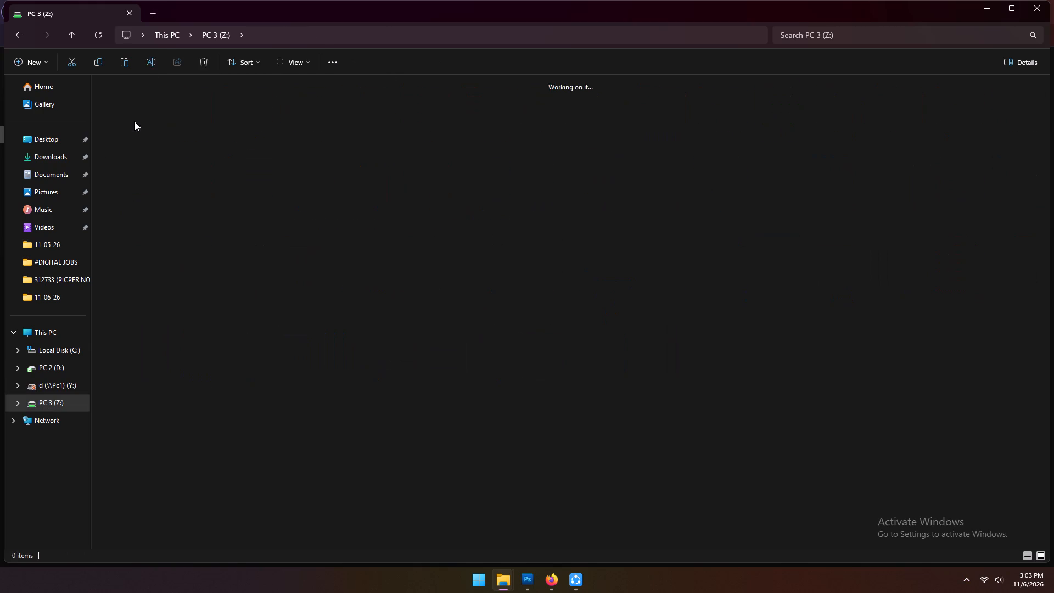
pyautogui.scroll(-3, 261, 178)
pyautogui.doubleClick(178, 169)
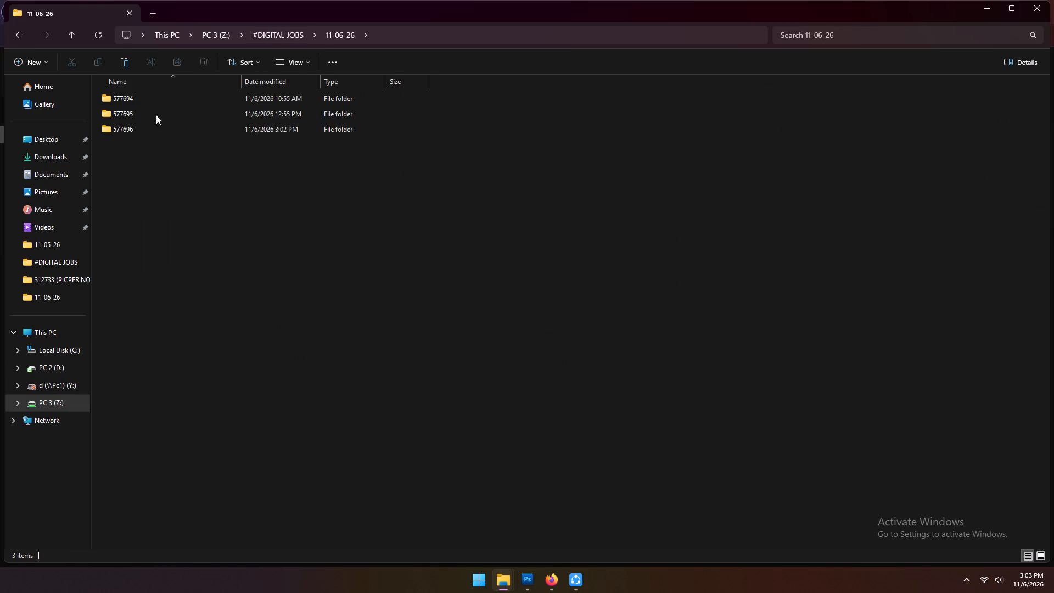
pyautogui.doubleClick(189, 130)
pyautogui.rightClick(186, 167)
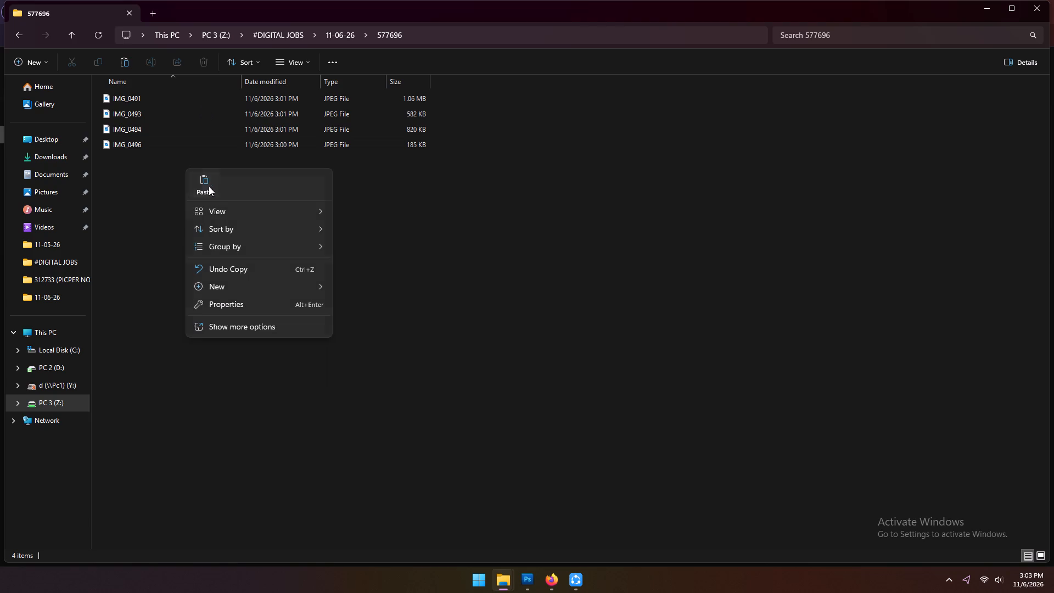
pyautogui.click(206, 187)
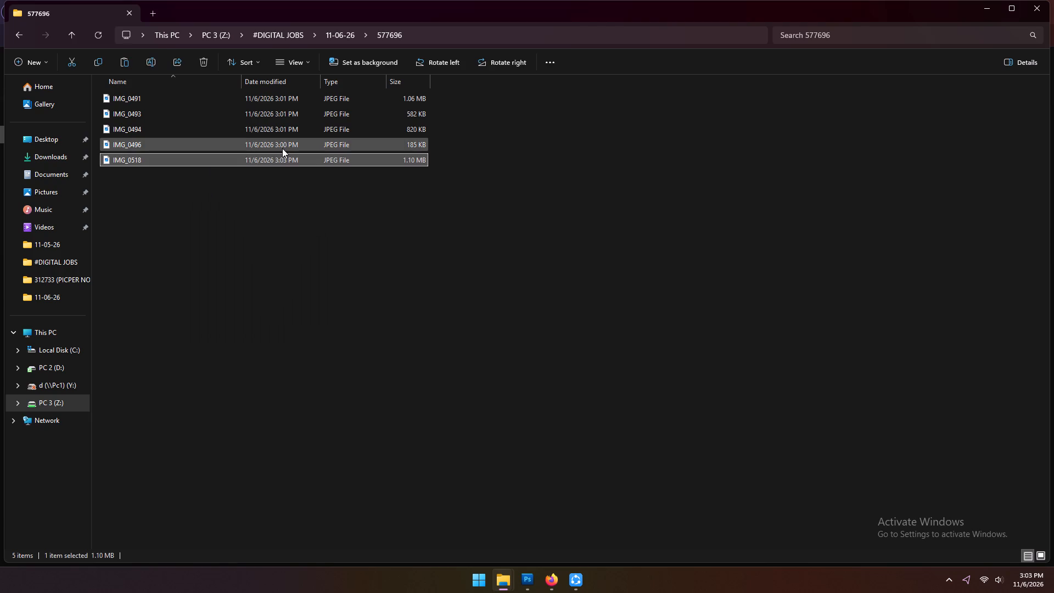
# Show the 577696 folder as thumbnails and rename IMG_0496 to IMG_0496-8r.
pyautogui.click(1040, 554)
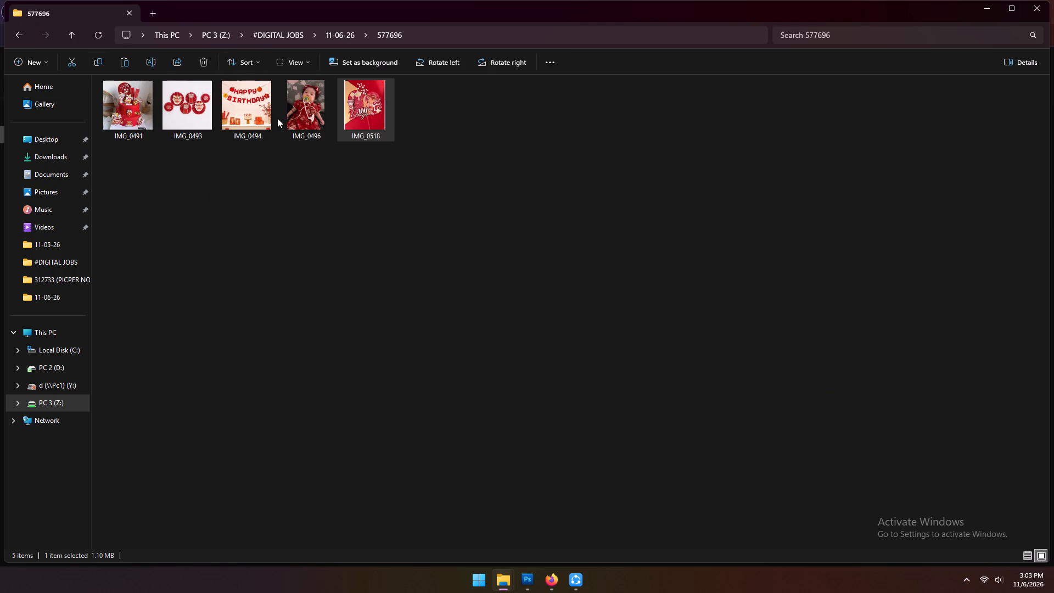
pyautogui.click(306, 116)
pyautogui.keyDown('ctrl'); pyautogui.click(248, 108); pyautogui.keyUp('ctrl')
pyautogui.keyDown('ctrl'); pyautogui.click(212, 109); pyautogui.keyUp('ctrl')
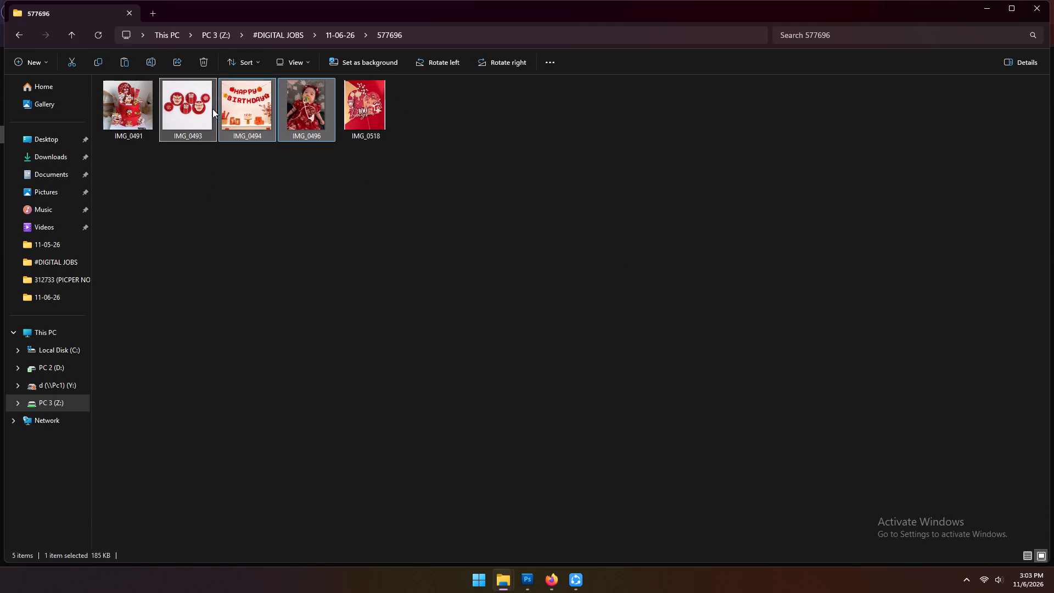
pyautogui.click(284, 151)
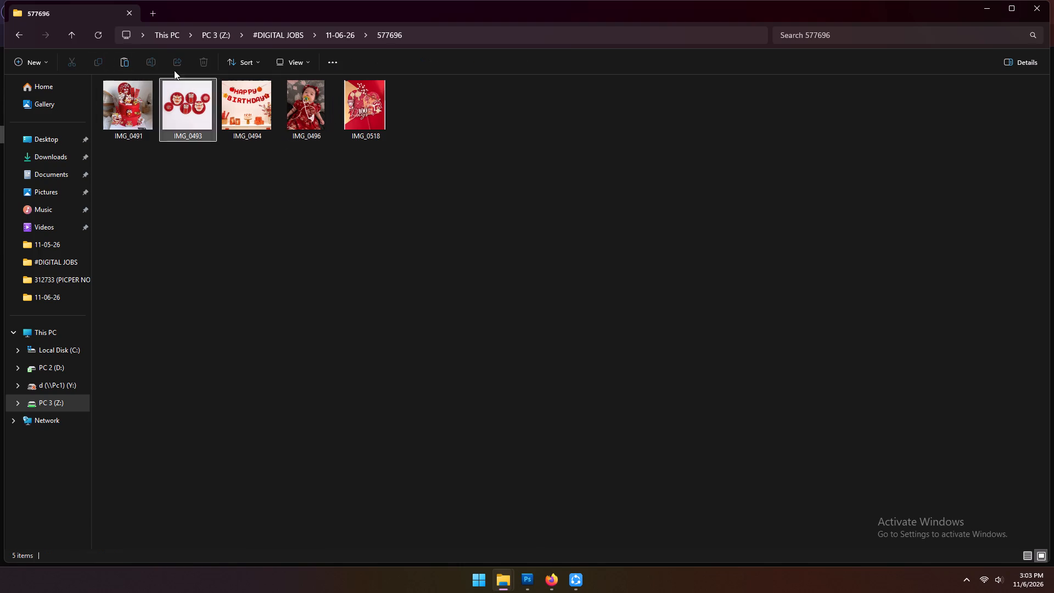
pyautogui.rightClick(309, 109)
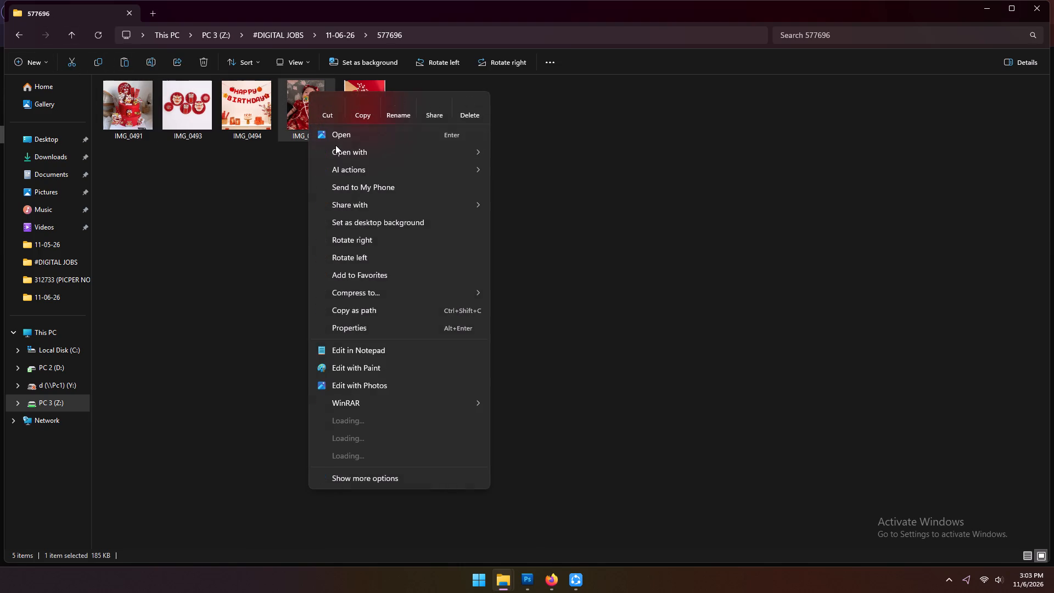
pyautogui.click(394, 102)
pyautogui.click(325, 132)
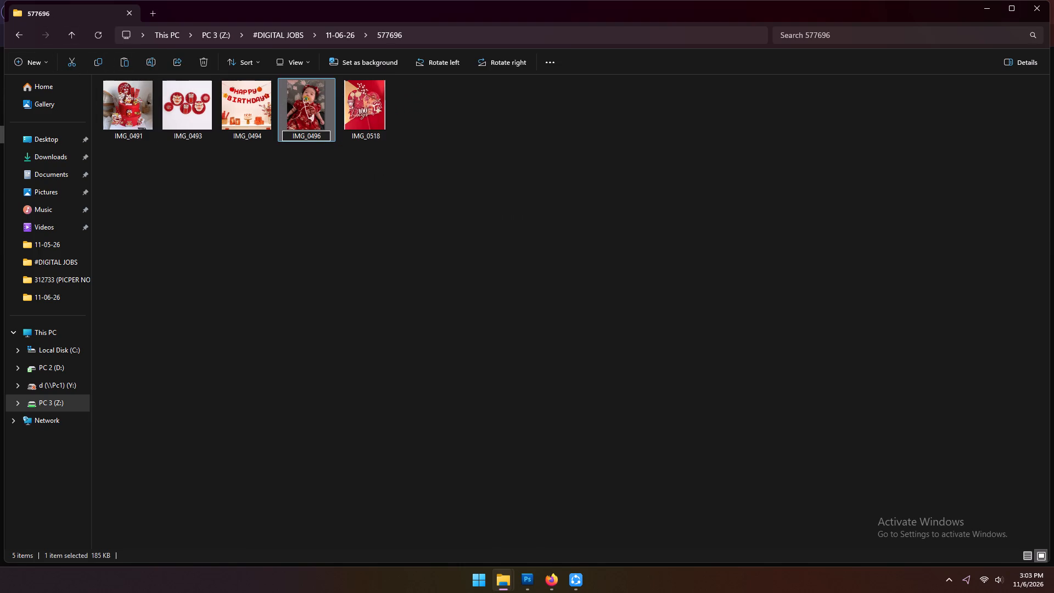
pyautogui.press('-')
pyautogui.write('8r')
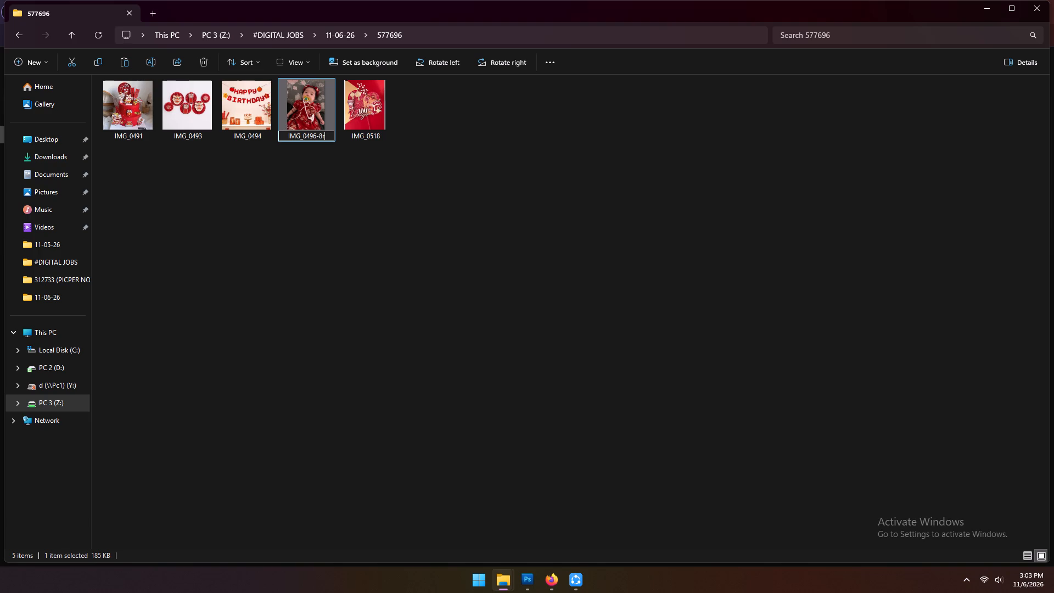
pyautogui.press('Return')
# Rename the Happy Birthday banner image IMG_0494 to IMG_0494-8r.
pyautogui.rightClick(242, 103)
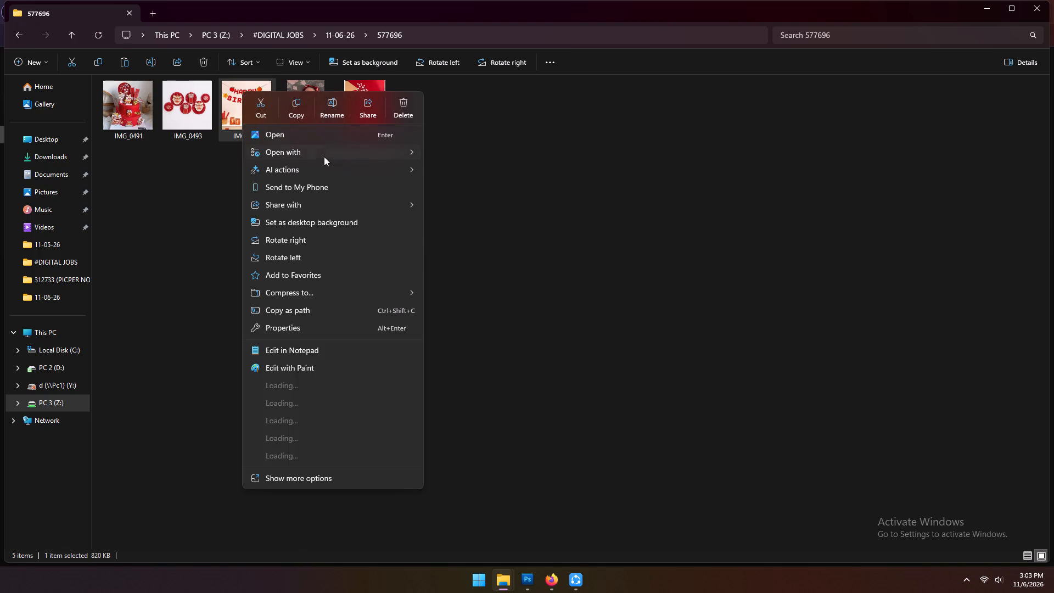
pyautogui.click(333, 112)
pyautogui.click(266, 134)
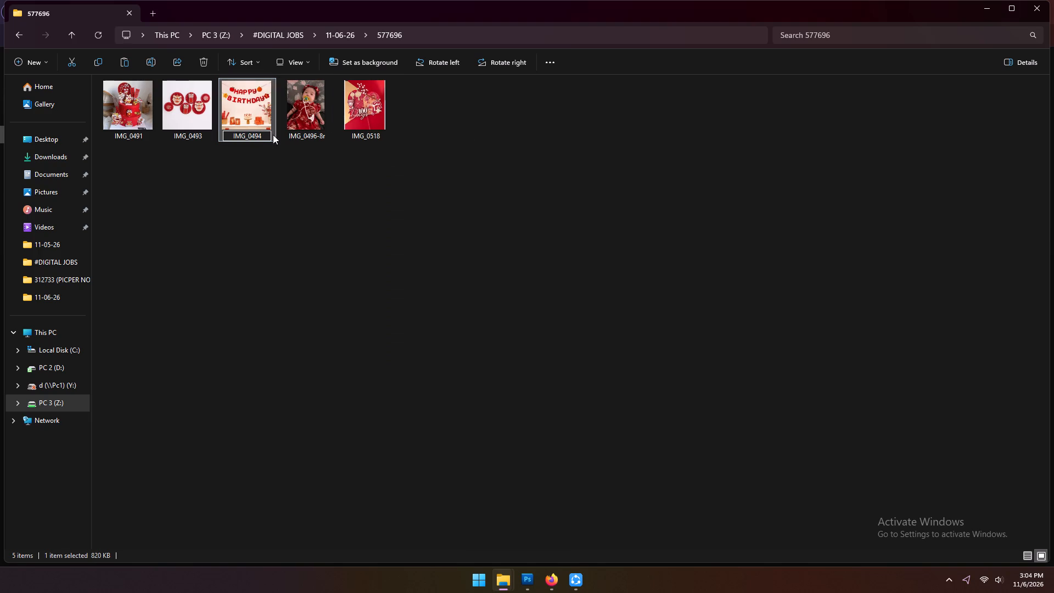
pyautogui.press('-')
pyautogui.write('8r')
pyautogui.press('Return')
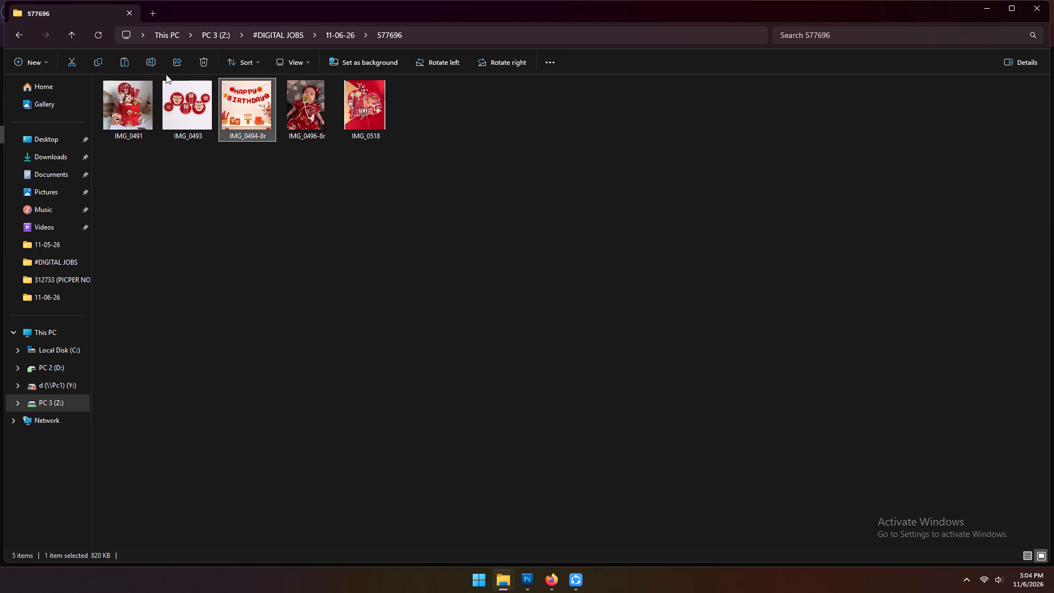
# Rename the image IMG_0493 to IMG_0493-8r.
pyautogui.rightClick(175, 82)
pyautogui.click(271, 100)
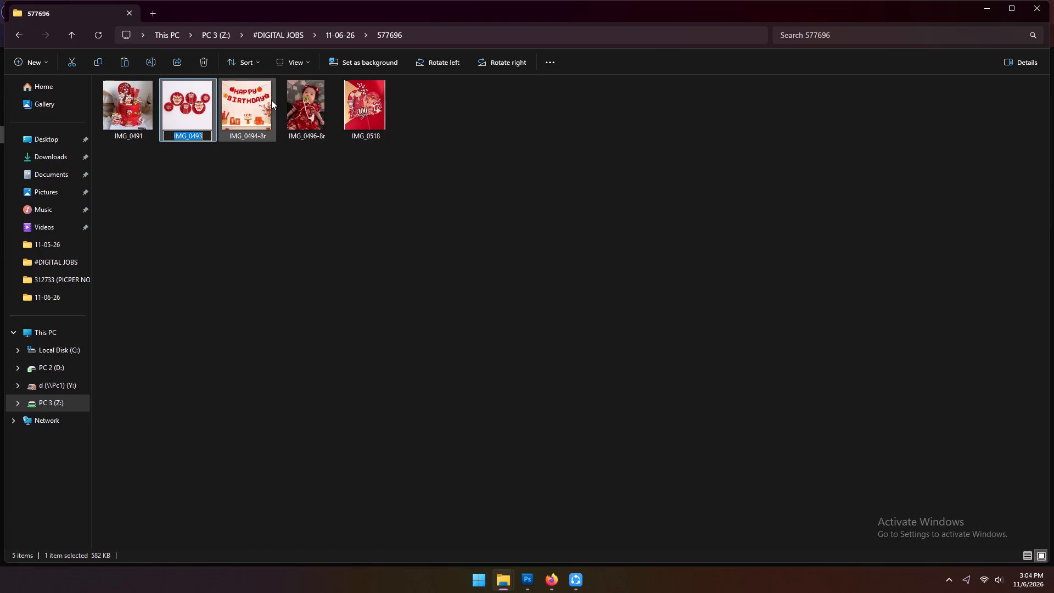
pyautogui.click(204, 133)
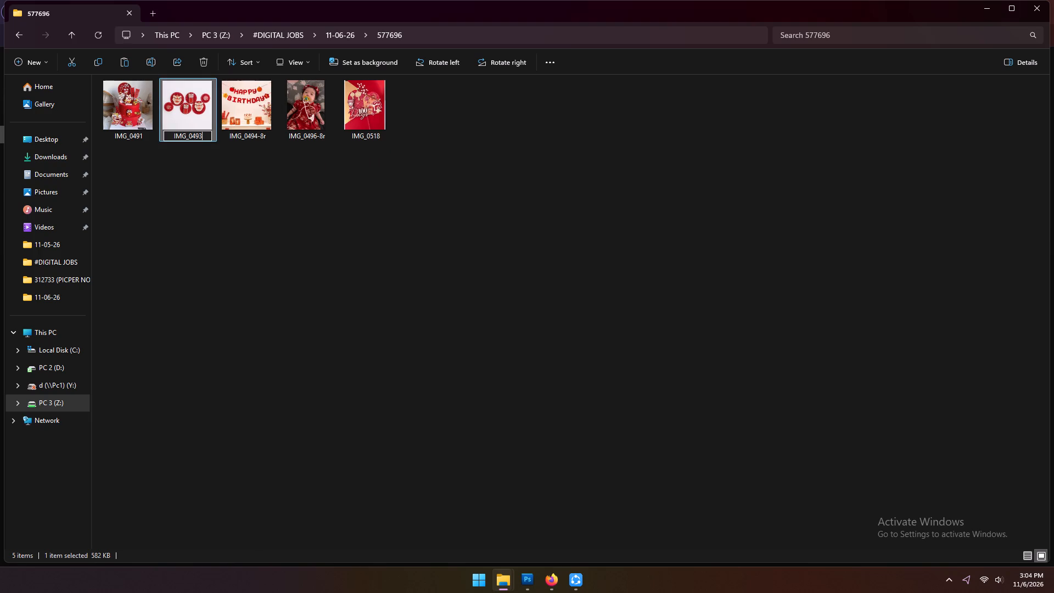
pyautogui.write('-8r')
pyautogui.press('Return')
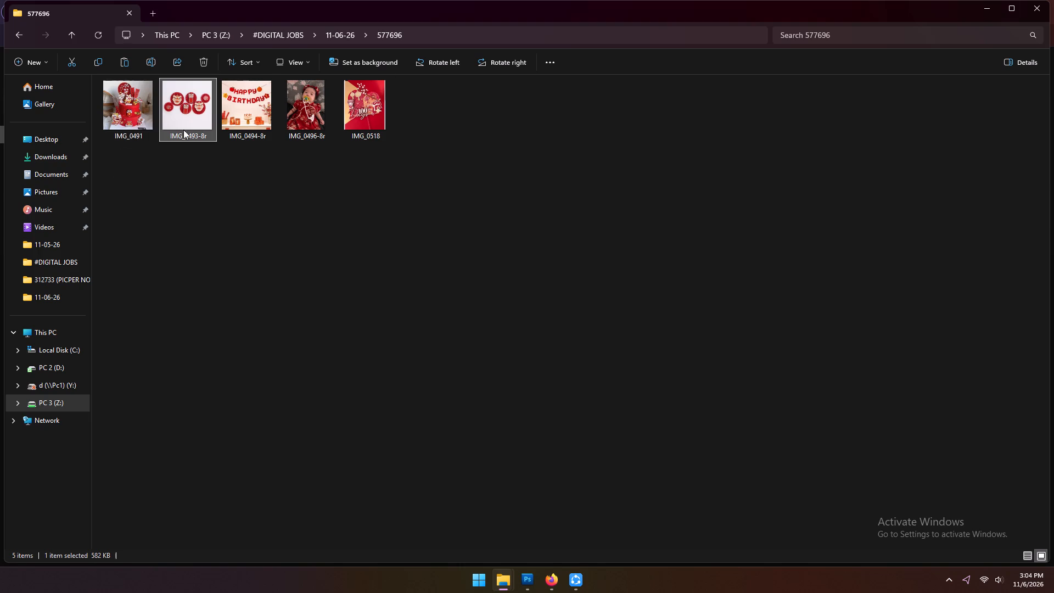
# Select IMG_0493-8r, IMG_0494-8r and IMG_0496-8r in the 577696 folder and try to open them in Photoshop.
pyautogui.click(15, 38)
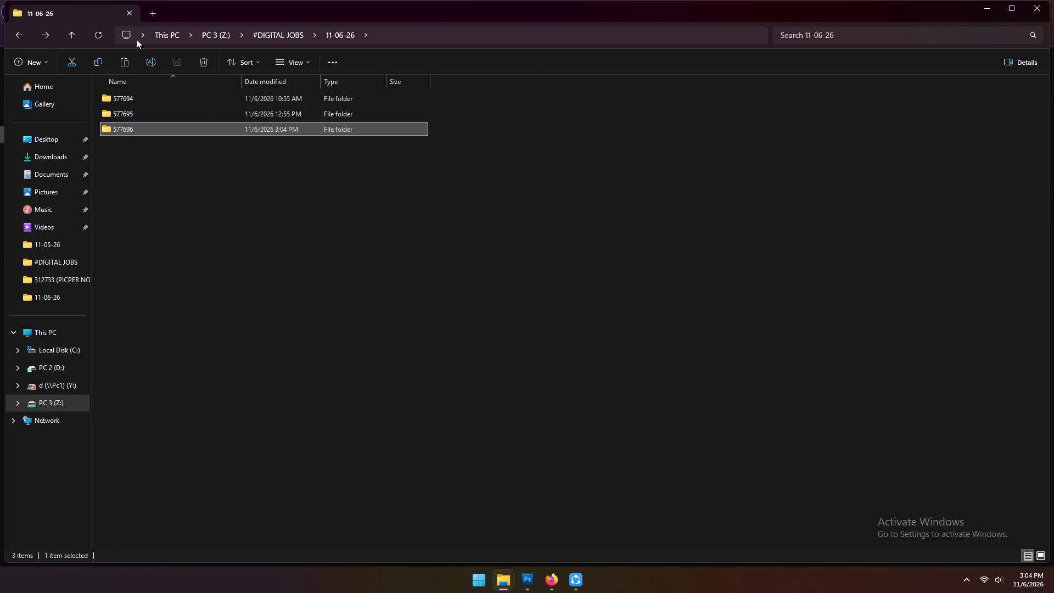
pyautogui.doubleClick(262, 128)
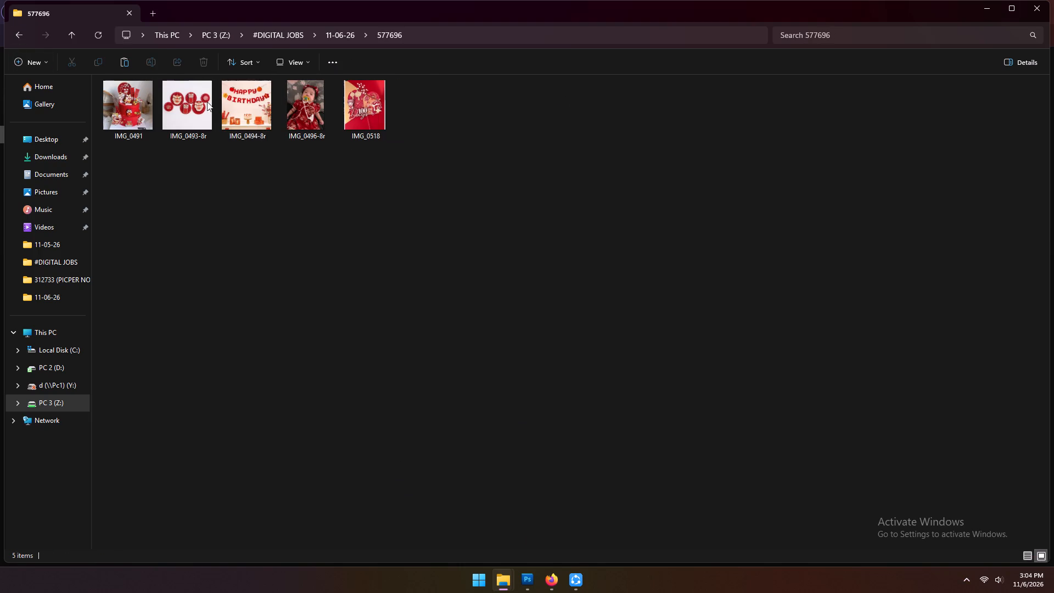
pyautogui.click(190, 103)
pyautogui.keyDown('ctrl'); pyautogui.click(316, 113); pyautogui.keyUp('ctrl')
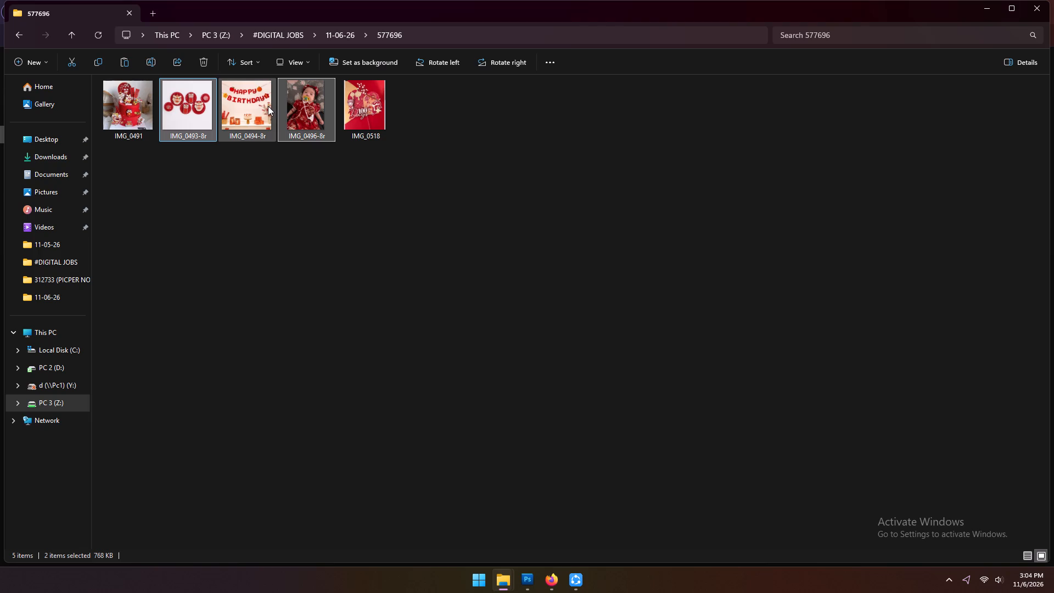
pyautogui.keyDown('ctrl'); pyautogui.click(263, 107); pyautogui.keyUp('ctrl')
pyautogui.moveTo(301, 111); pyautogui.dragTo(531, 585)
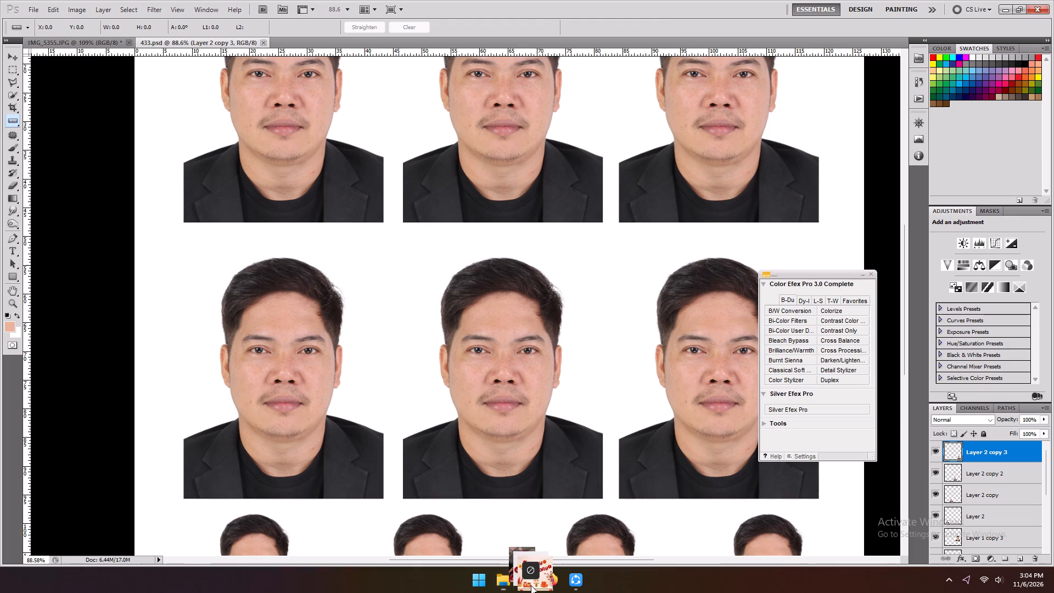
pyautogui.moveTo(531, 585); pyautogui.dragTo(647, 37)
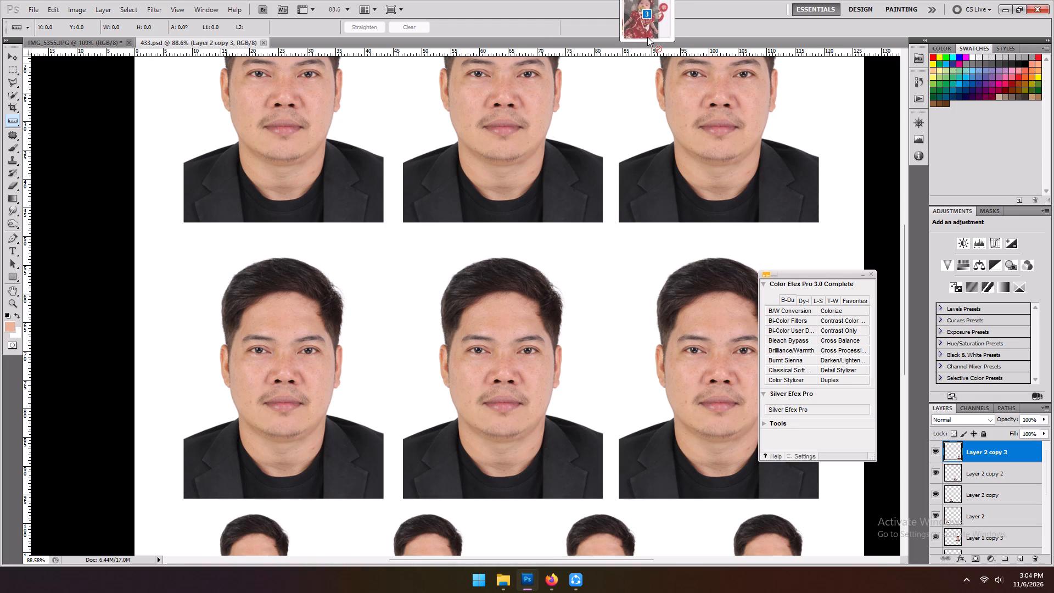
# Close the 433.psd sheet and the IMG_5355.JPG portrait, without saving the portrait's changes.
pyautogui.click(263, 42)
pyautogui.click(130, 41)
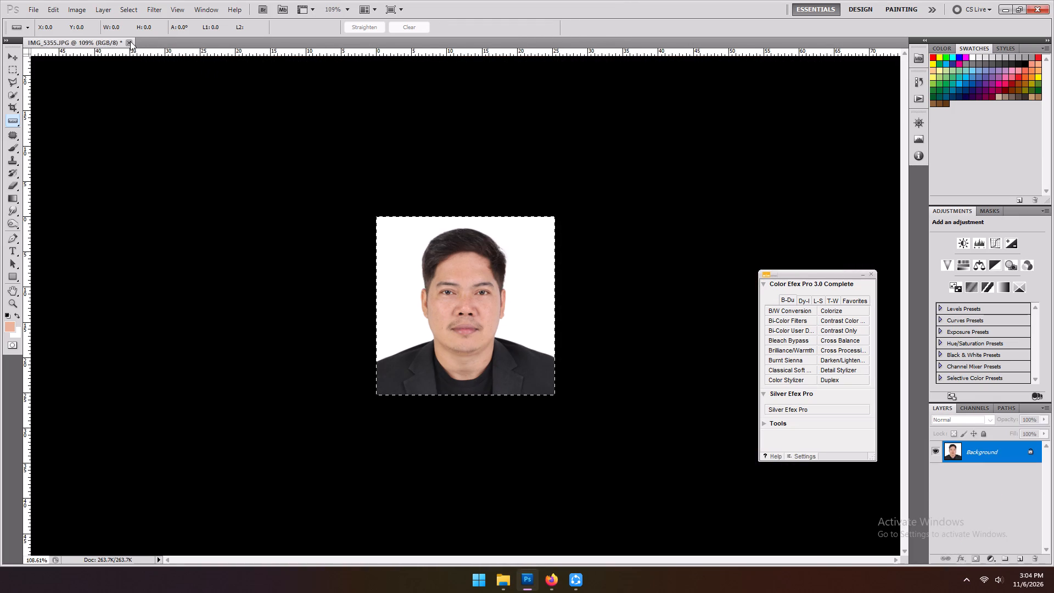
pyautogui.click(534, 218)
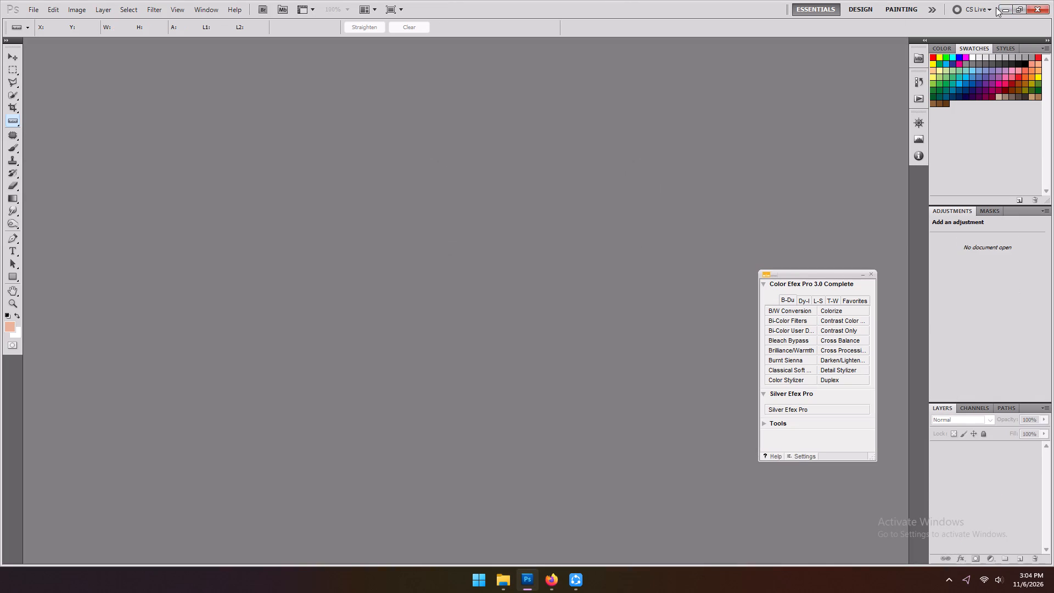
# Return to the 577696 folder and open the three selected -8r images in Photoshop as separate documents.
pyautogui.click(996, 7)
pyautogui.click(1008, 7)
pyautogui.moveTo(295, 116); pyautogui.dragTo(526, 525)
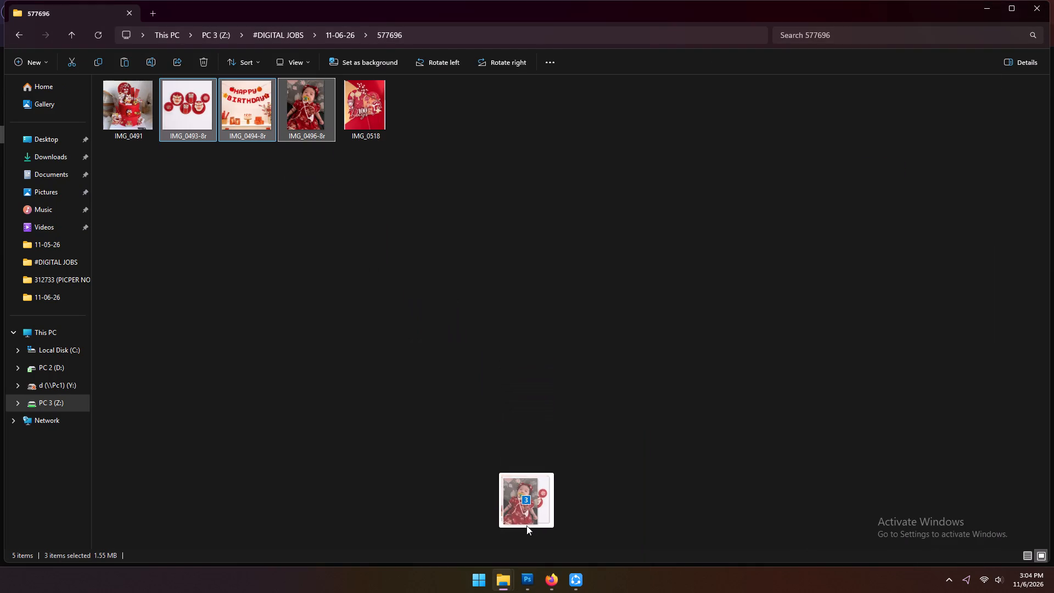
pyautogui.moveTo(526, 525); pyautogui.dragTo(494, 27)
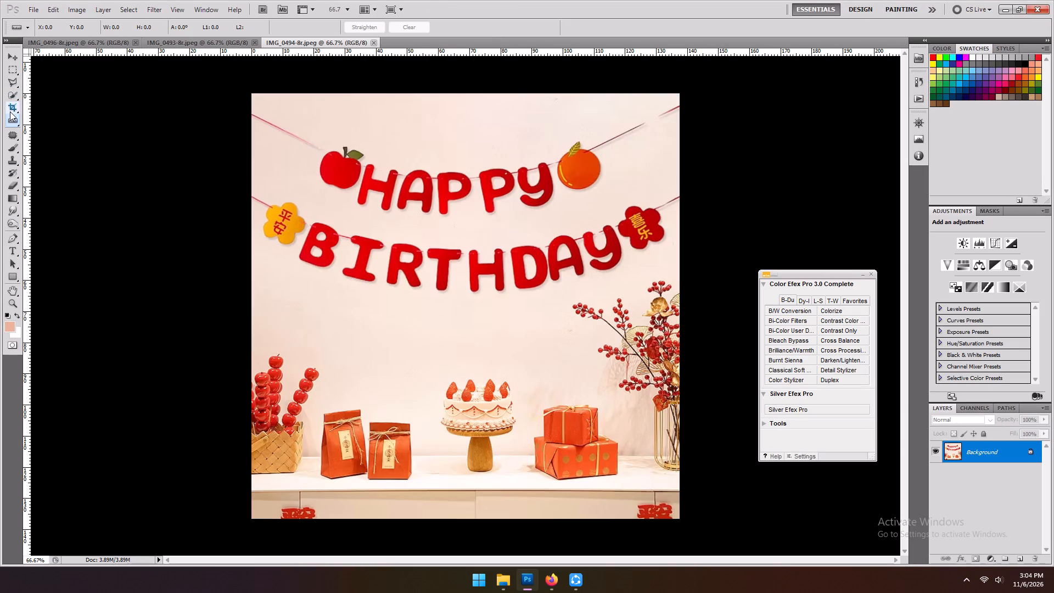
# Set the Crop tool's size to 8 in wide by 10 in high.
pyautogui.click(10, 111)
pyautogui.moveTo(73, 28); pyautogui.dragTo(0, 39)
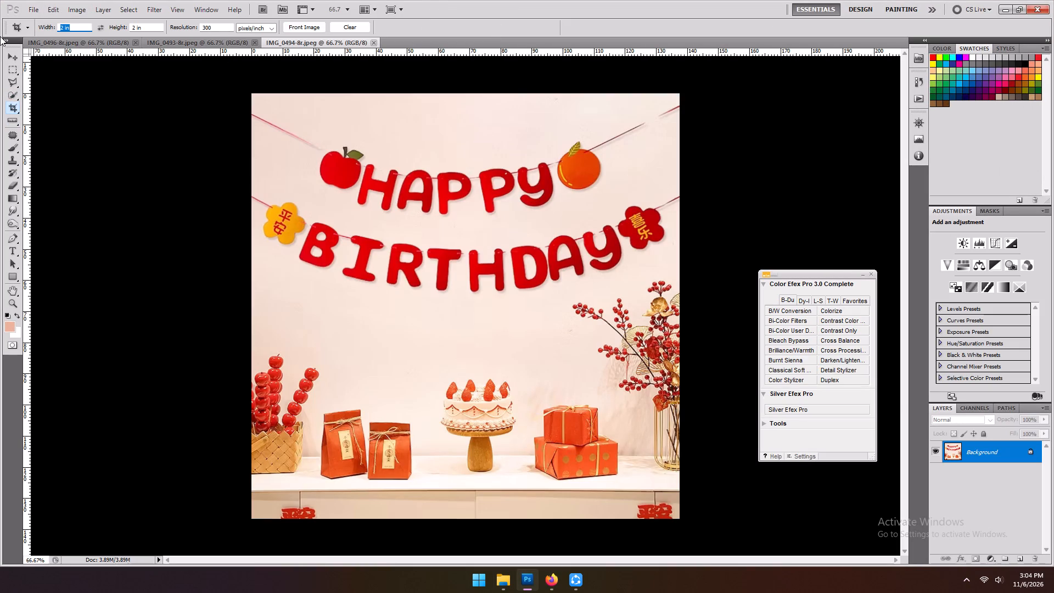
pyautogui.write('8 in')
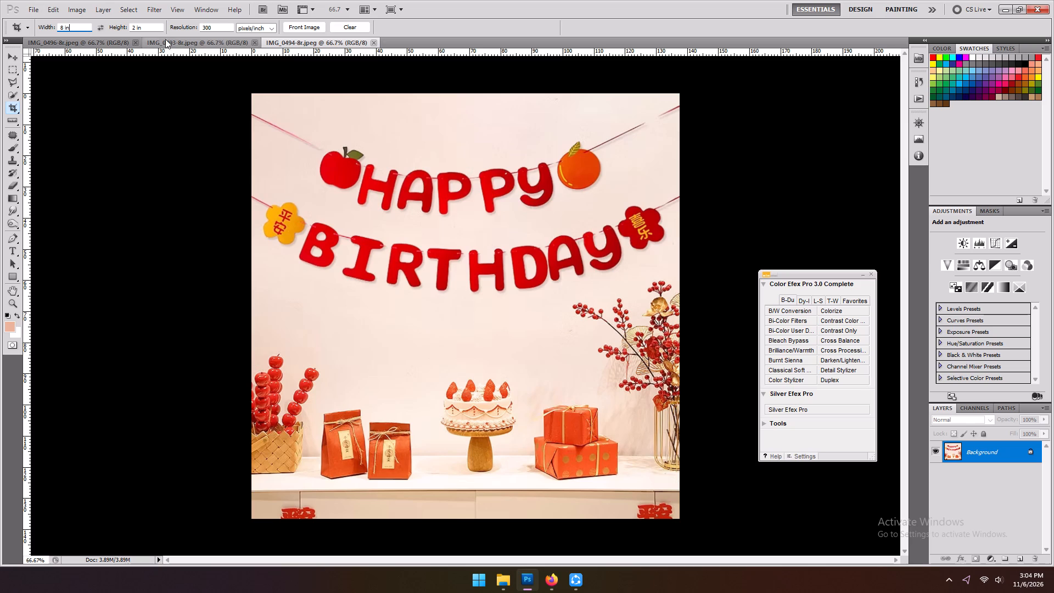
pyautogui.moveTo(159, 28); pyautogui.dragTo(61, 22)
pyautogui.write('10 in')
pyautogui.press('Return')
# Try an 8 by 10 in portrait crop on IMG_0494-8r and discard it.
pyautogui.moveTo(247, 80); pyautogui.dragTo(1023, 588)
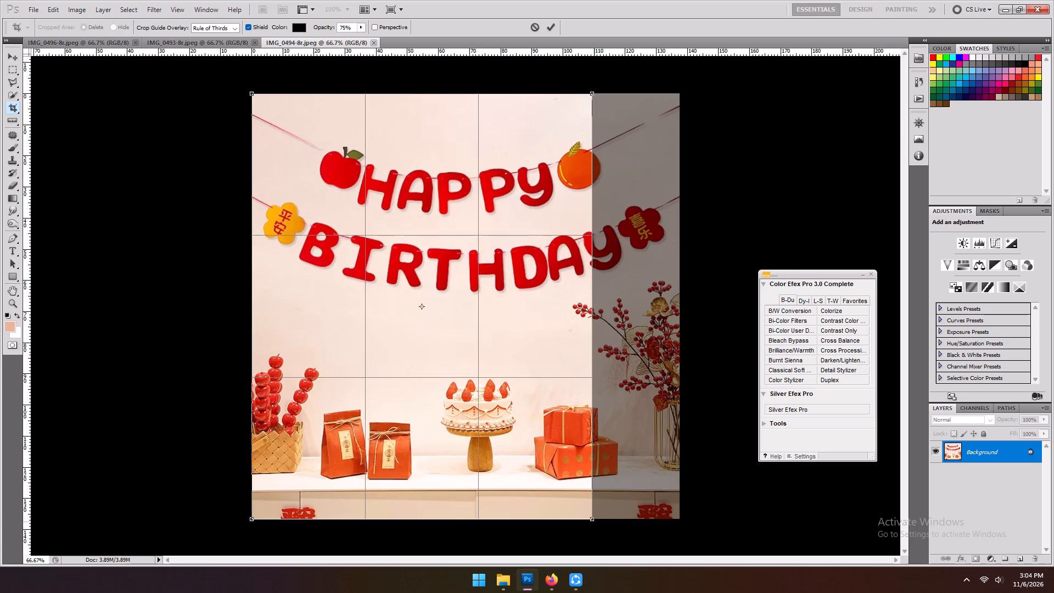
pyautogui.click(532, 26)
# Swap the Crop tool's dimensions to 10 in wide by 8 in high.
pyautogui.click(104, 24)
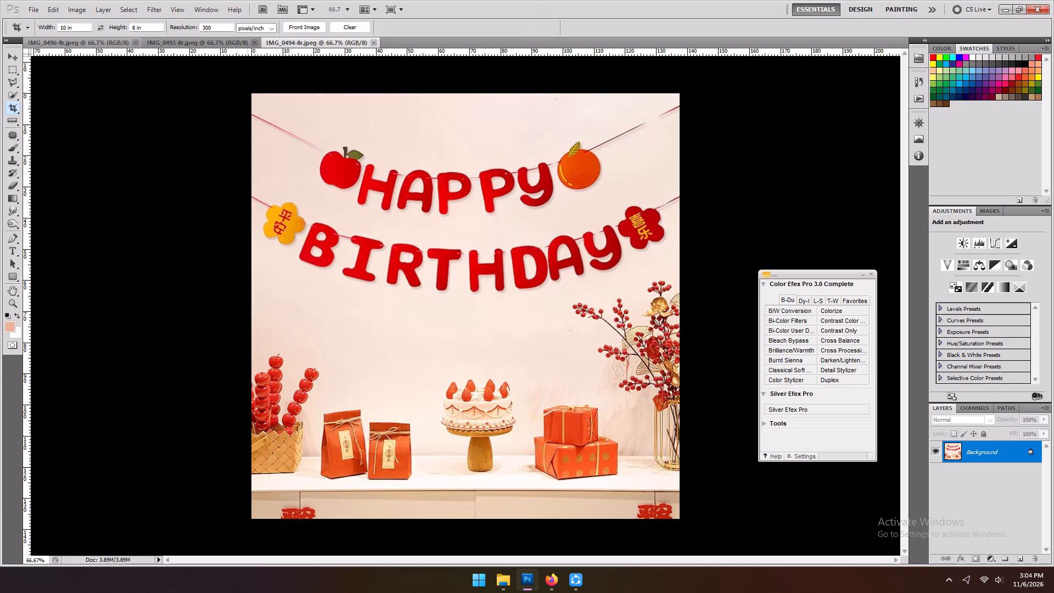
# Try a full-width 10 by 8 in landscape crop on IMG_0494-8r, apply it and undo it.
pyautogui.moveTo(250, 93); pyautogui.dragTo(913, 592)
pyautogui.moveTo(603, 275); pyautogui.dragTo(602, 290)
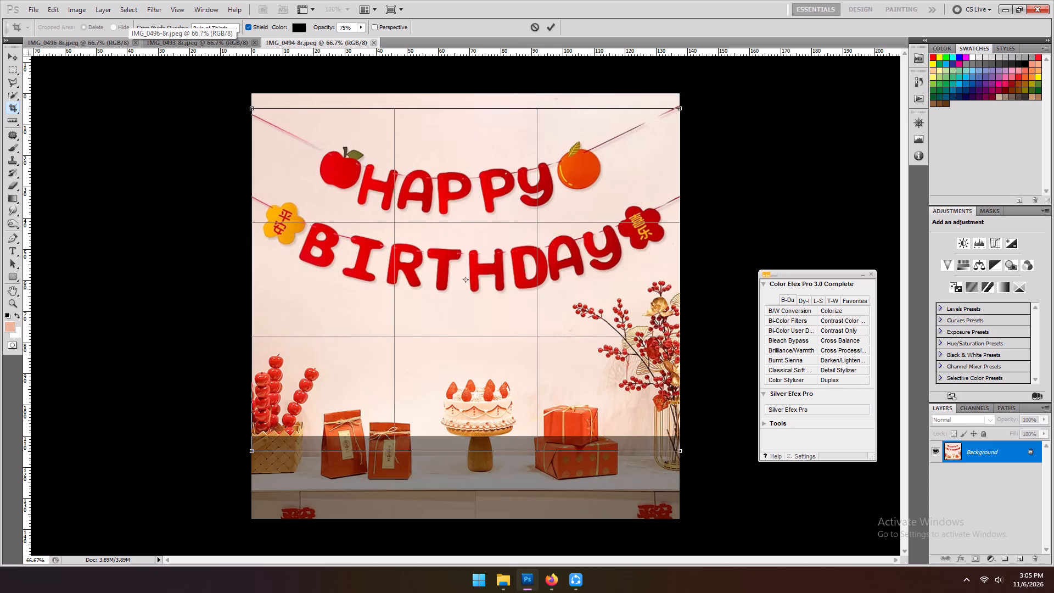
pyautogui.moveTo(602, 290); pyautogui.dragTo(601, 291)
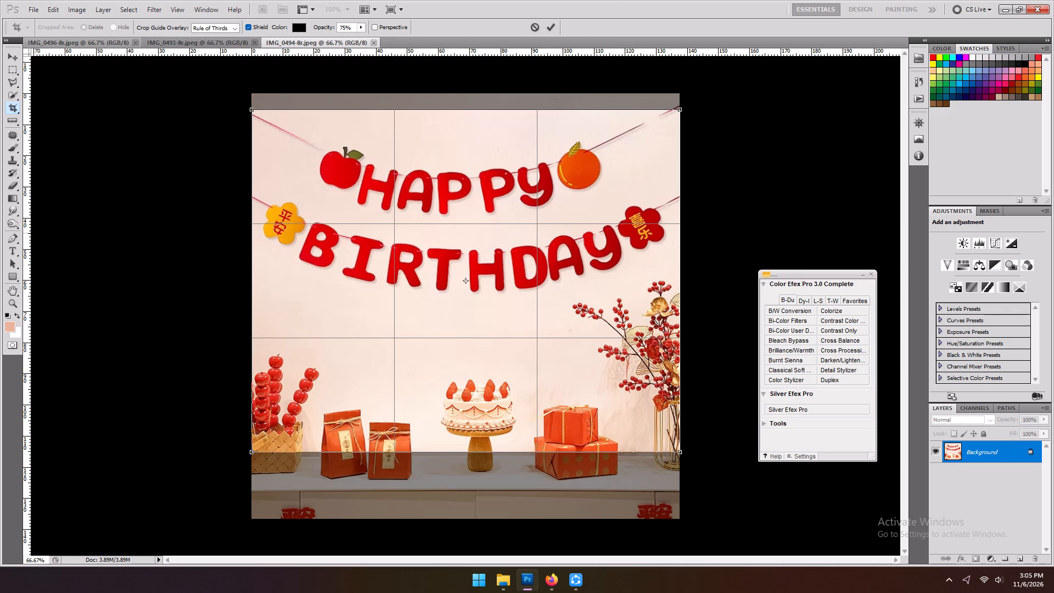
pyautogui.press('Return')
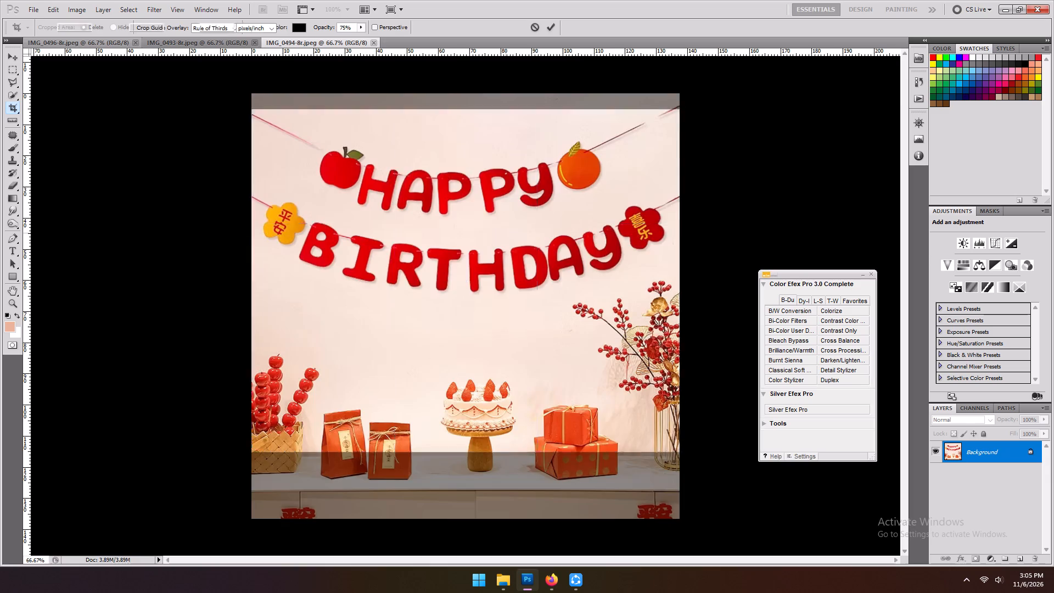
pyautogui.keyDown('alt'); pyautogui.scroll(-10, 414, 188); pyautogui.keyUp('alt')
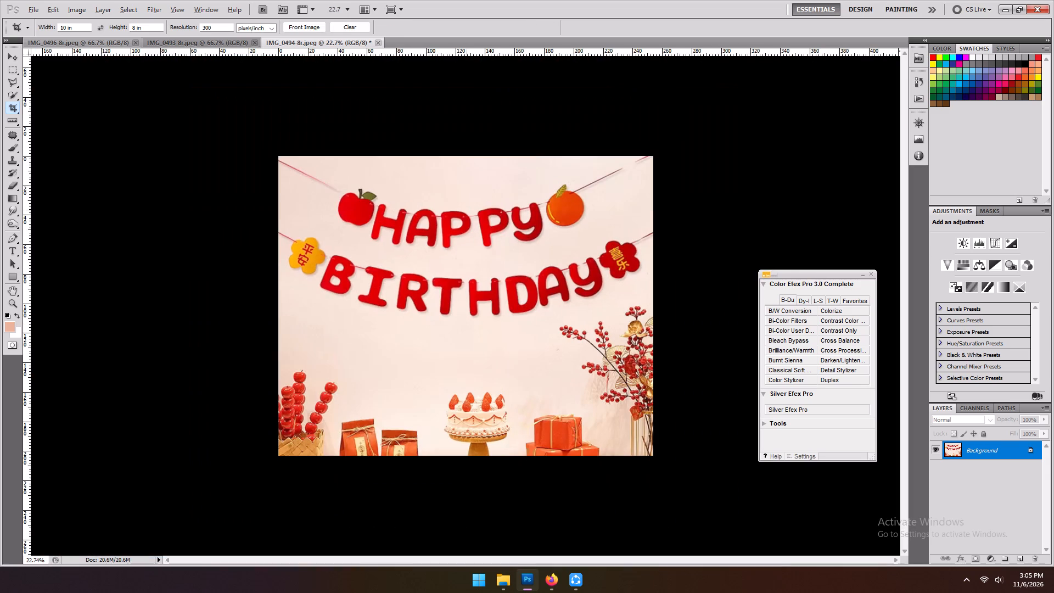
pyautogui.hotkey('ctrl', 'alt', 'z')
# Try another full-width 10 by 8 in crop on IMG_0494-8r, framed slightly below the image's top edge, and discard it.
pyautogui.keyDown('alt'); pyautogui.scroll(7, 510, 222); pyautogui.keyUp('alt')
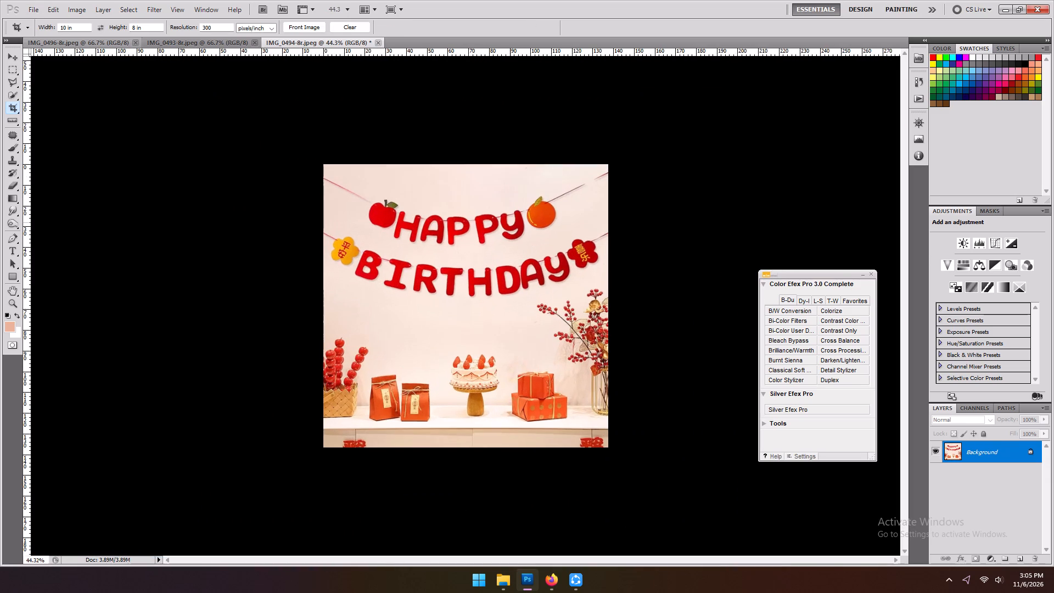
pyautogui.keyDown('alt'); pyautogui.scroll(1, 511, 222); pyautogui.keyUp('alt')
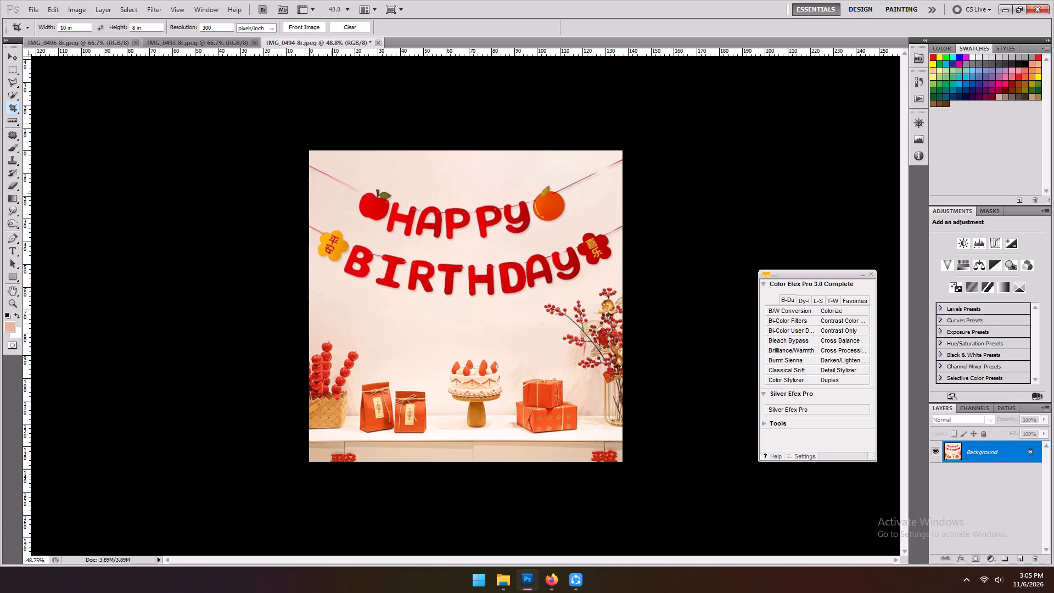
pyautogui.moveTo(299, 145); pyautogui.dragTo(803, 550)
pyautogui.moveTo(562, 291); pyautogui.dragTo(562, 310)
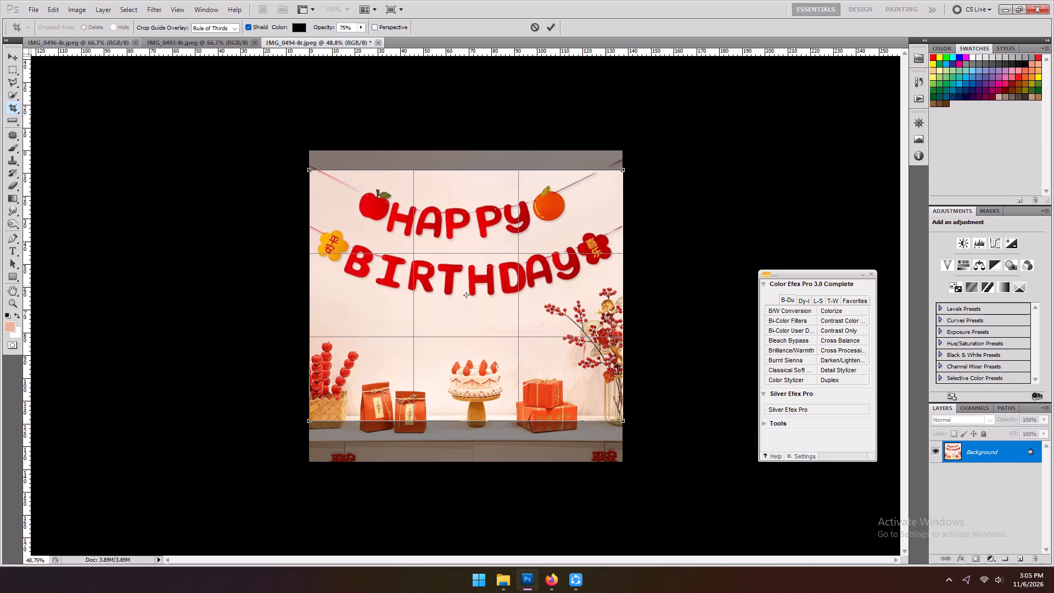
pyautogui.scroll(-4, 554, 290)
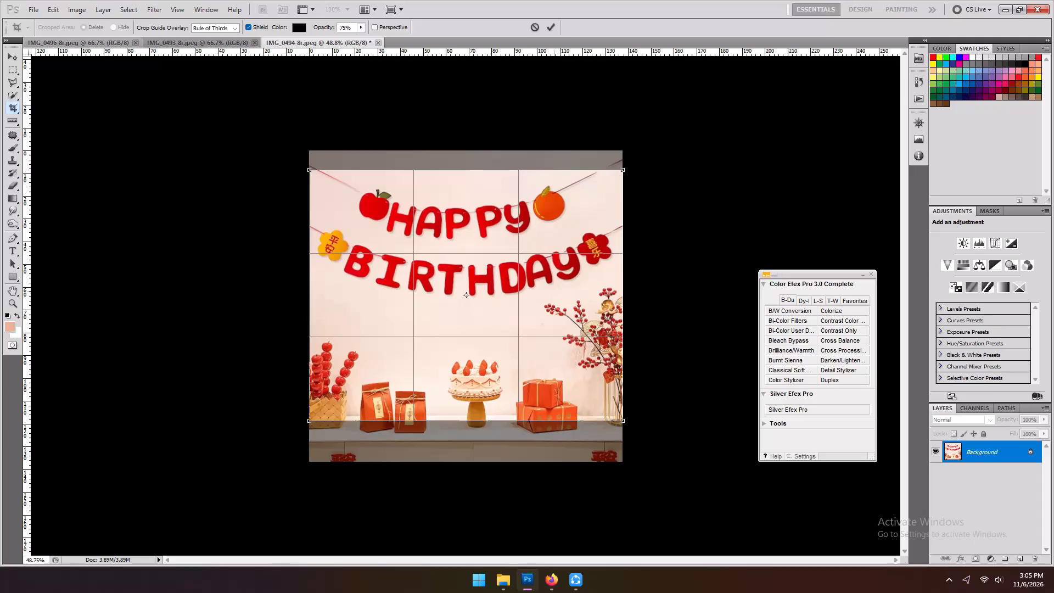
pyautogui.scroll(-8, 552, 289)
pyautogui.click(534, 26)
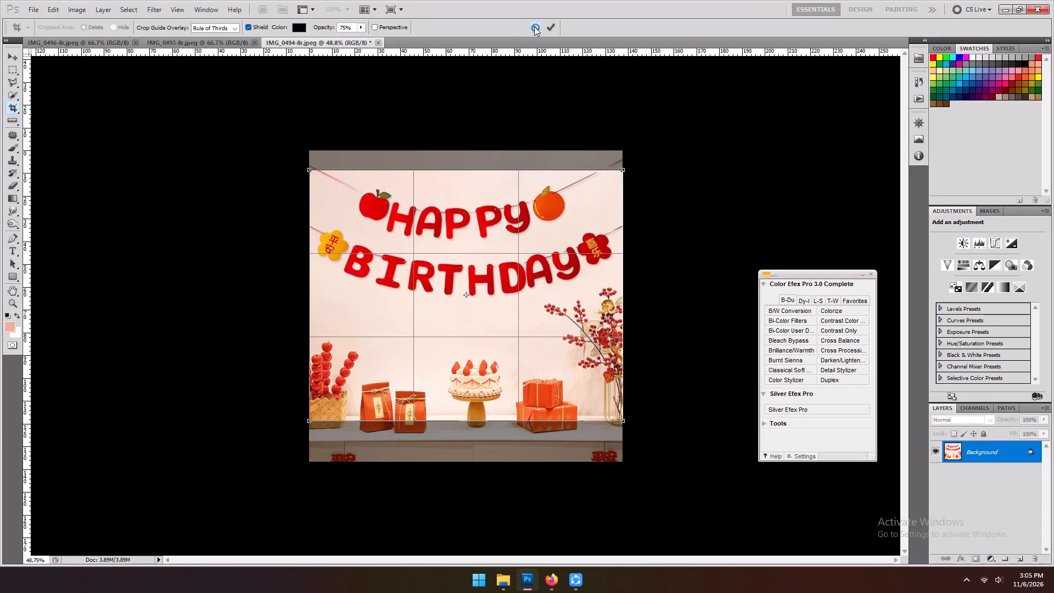
# Crop IMG_0493-8r to 10 by 8 in at full image width, framing the red lion-dance paper fans.
pyautogui.click(195, 41)
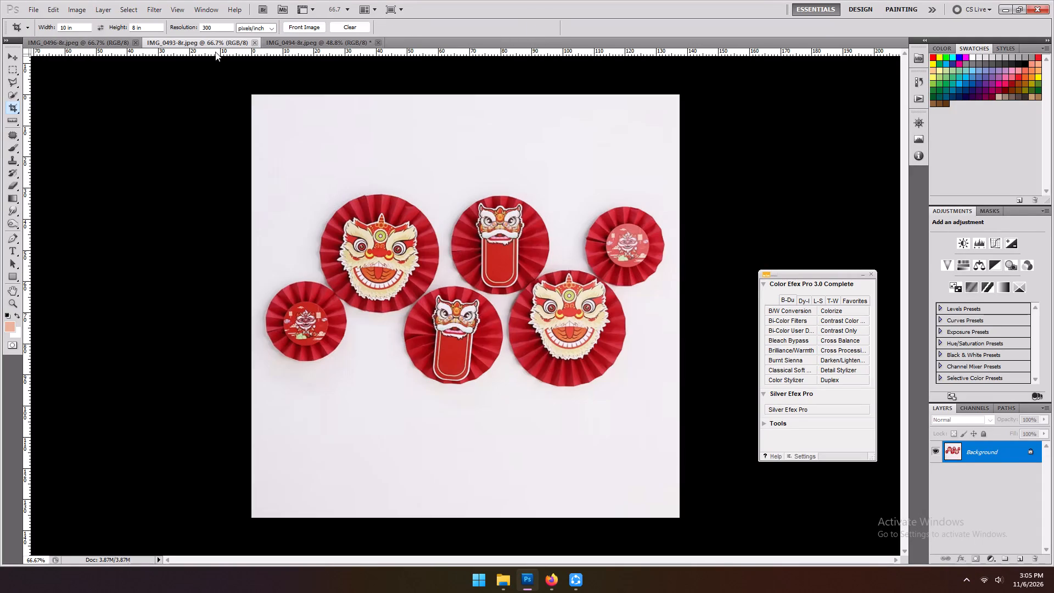
pyautogui.moveTo(250, 97); pyautogui.dragTo(902, 475)
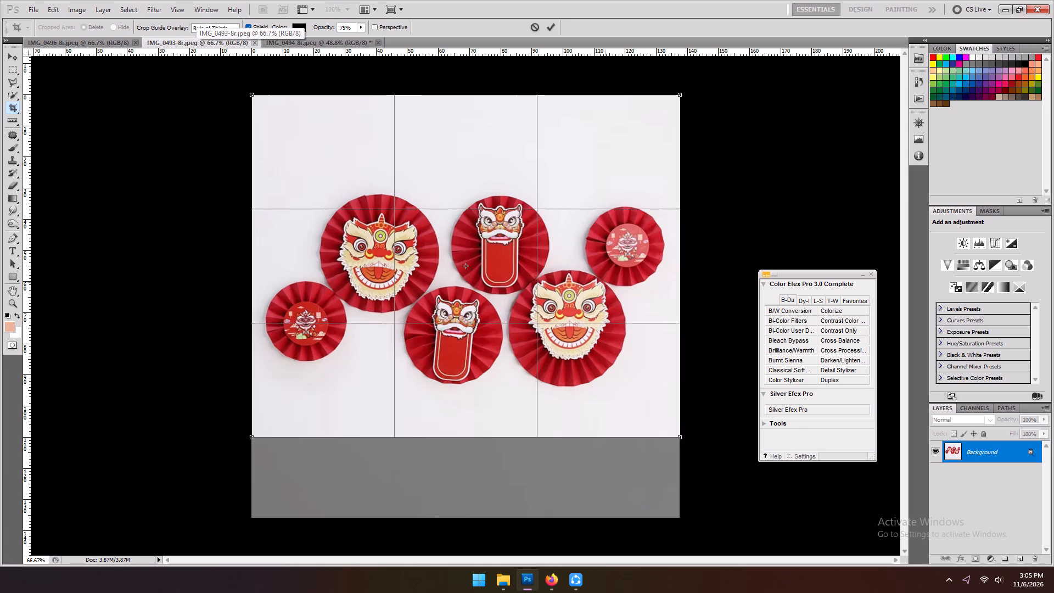
pyautogui.moveTo(590, 282); pyautogui.dragTo(588, 299)
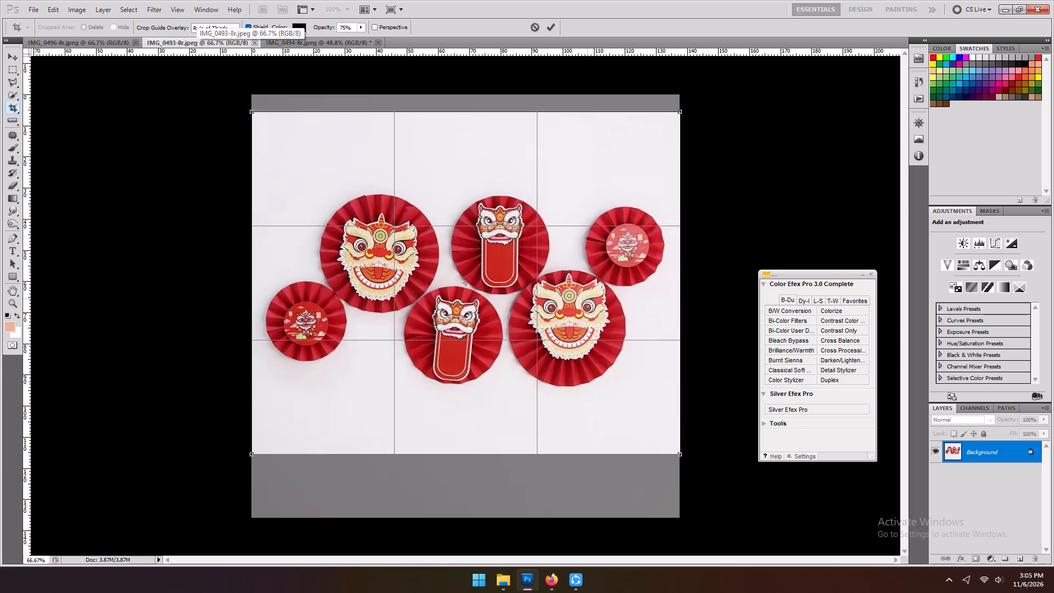
pyautogui.press('Return')
pyautogui.scroll(-14, 572, 303)
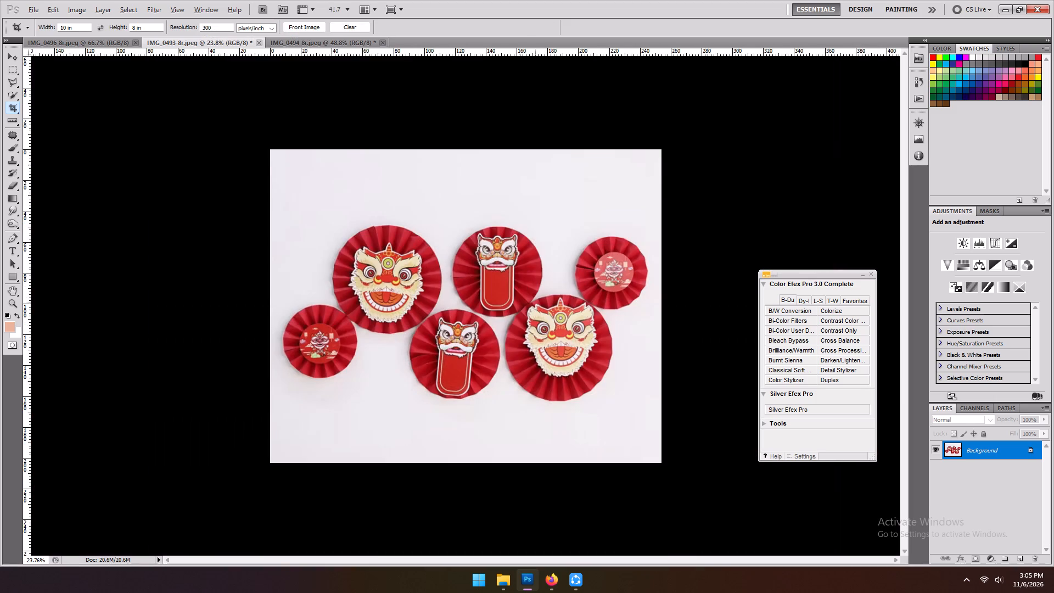
pyautogui.keyDown('alt'); pyautogui.scroll(-2, 534, 303); pyautogui.keyUp('alt')
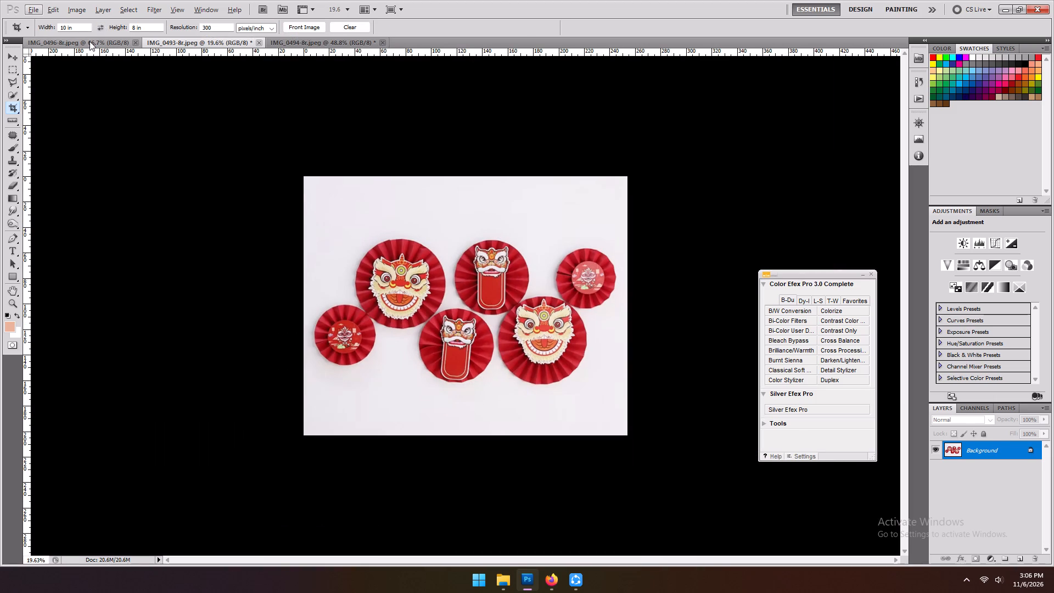
# Crop the baby photo IMG_0496-8r to 8 in wide by 10 in high at full image width, trimming above and below.
pyautogui.click(89, 41)
pyautogui.click(98, 25)
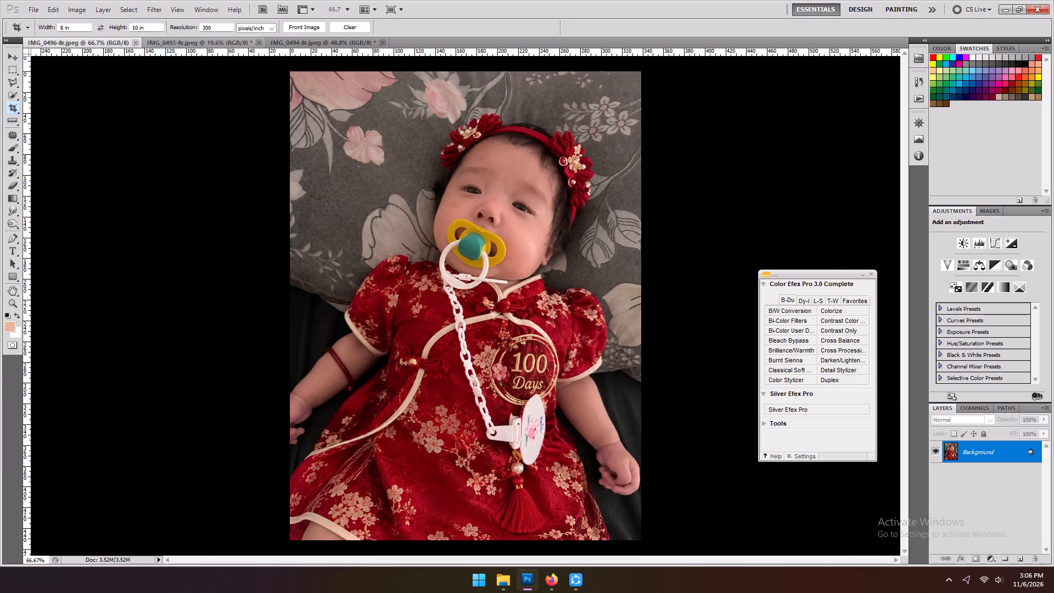
pyautogui.moveTo(289, 70); pyautogui.dragTo(852, 591)
pyautogui.moveTo(569, 341); pyautogui.dragTo(566, 360)
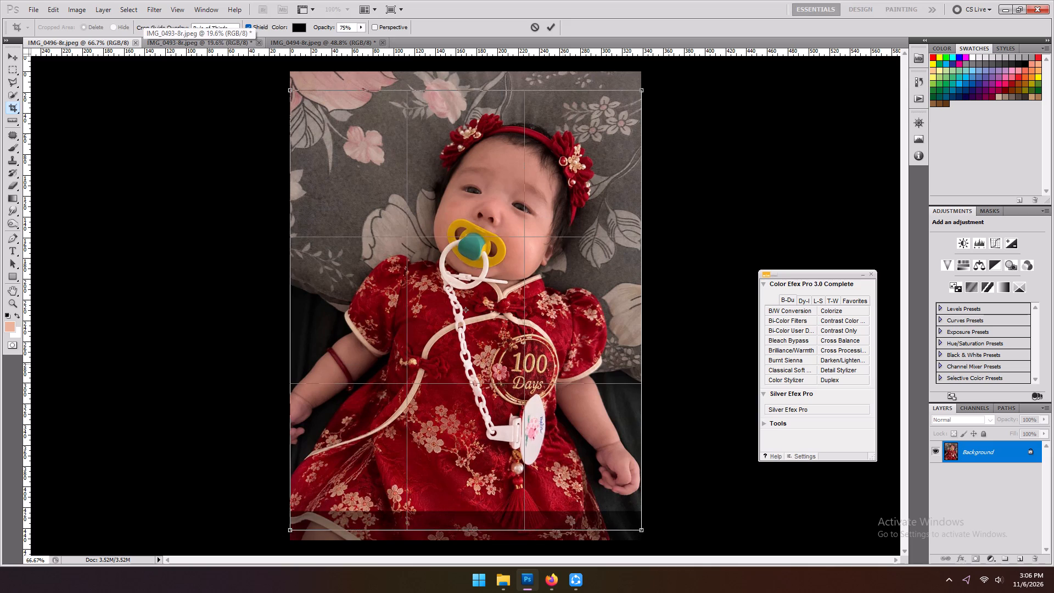
pyautogui.moveTo(566, 360); pyautogui.dragTo(568, 360)
pyautogui.press('Return')
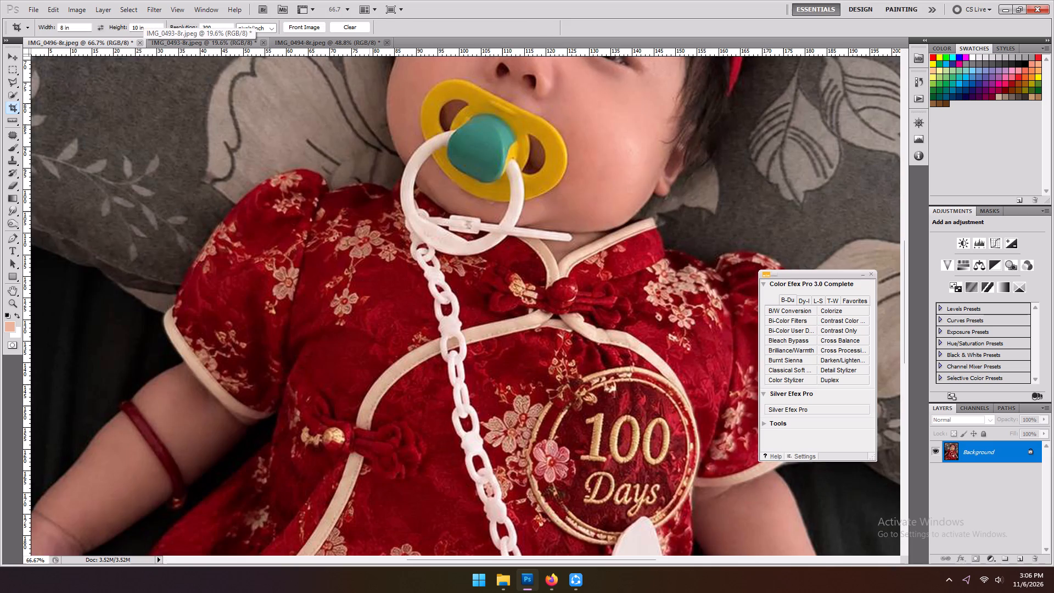
pyautogui.keyDown('alt'); pyautogui.scroll(-16, 389, 220); pyautogui.keyUp('alt')
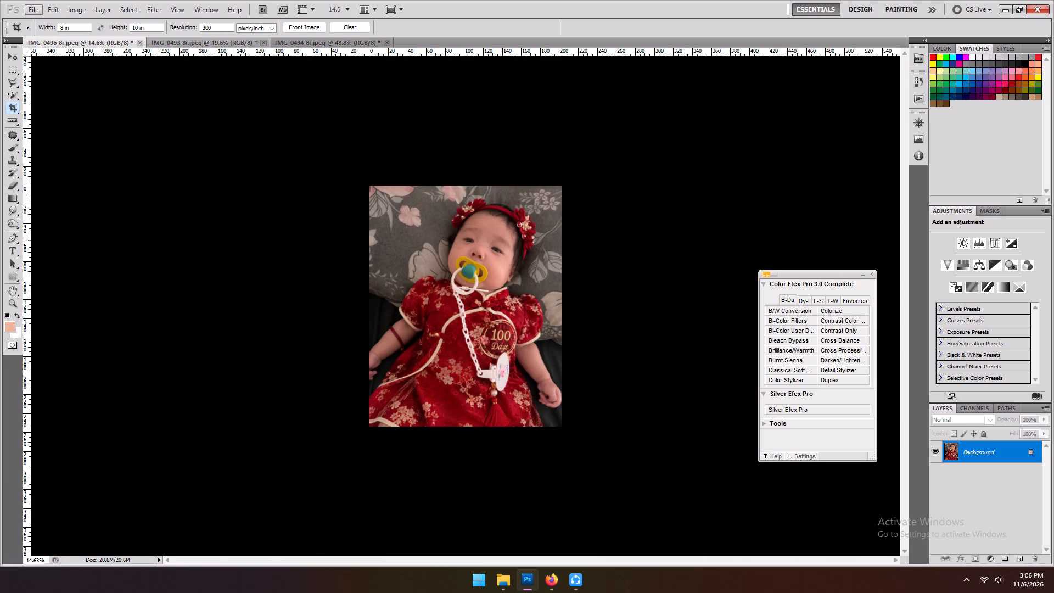
# Return to IMG_0494-8r and swap the crop dimensions to 10 in wide by 8 in high.
pyautogui.click(316, 37)
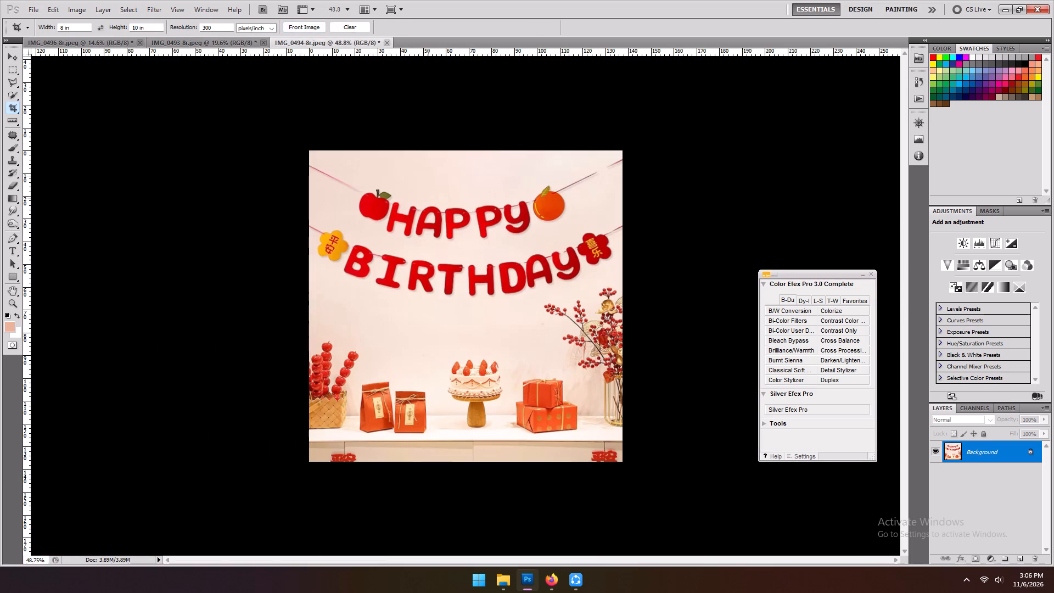
pyautogui.click(102, 29)
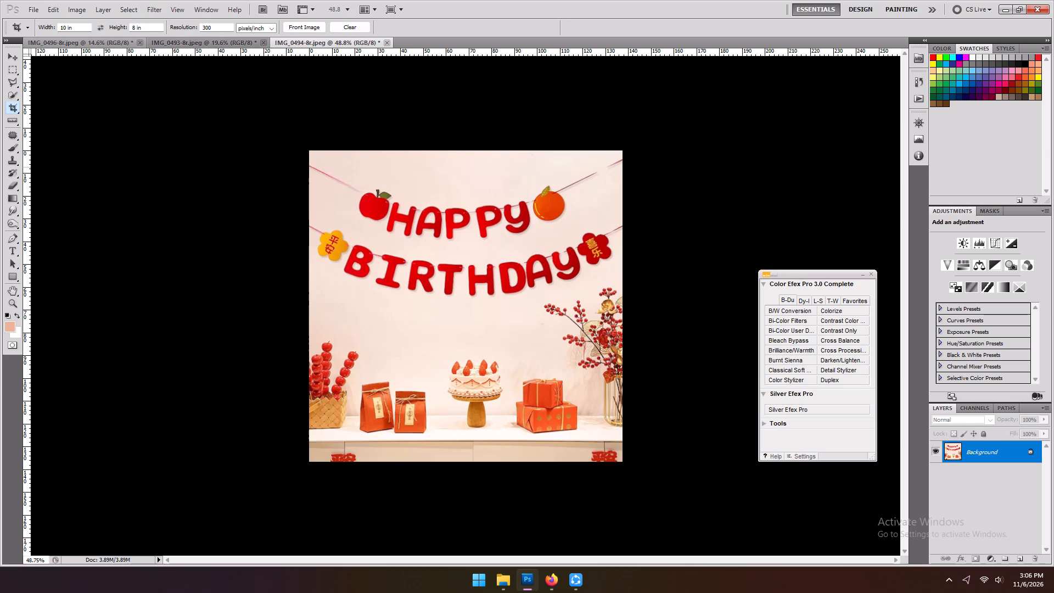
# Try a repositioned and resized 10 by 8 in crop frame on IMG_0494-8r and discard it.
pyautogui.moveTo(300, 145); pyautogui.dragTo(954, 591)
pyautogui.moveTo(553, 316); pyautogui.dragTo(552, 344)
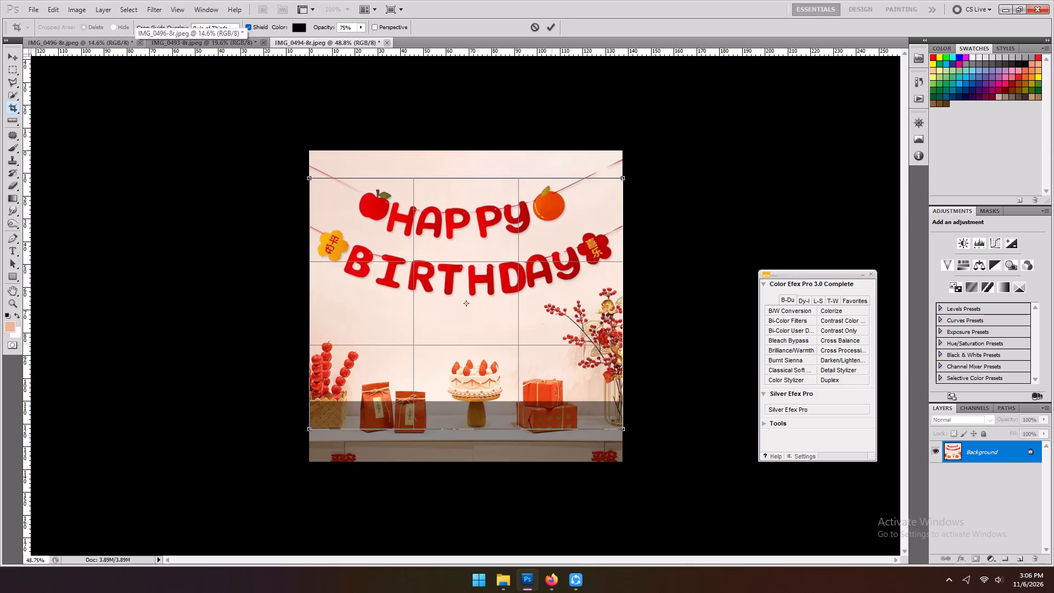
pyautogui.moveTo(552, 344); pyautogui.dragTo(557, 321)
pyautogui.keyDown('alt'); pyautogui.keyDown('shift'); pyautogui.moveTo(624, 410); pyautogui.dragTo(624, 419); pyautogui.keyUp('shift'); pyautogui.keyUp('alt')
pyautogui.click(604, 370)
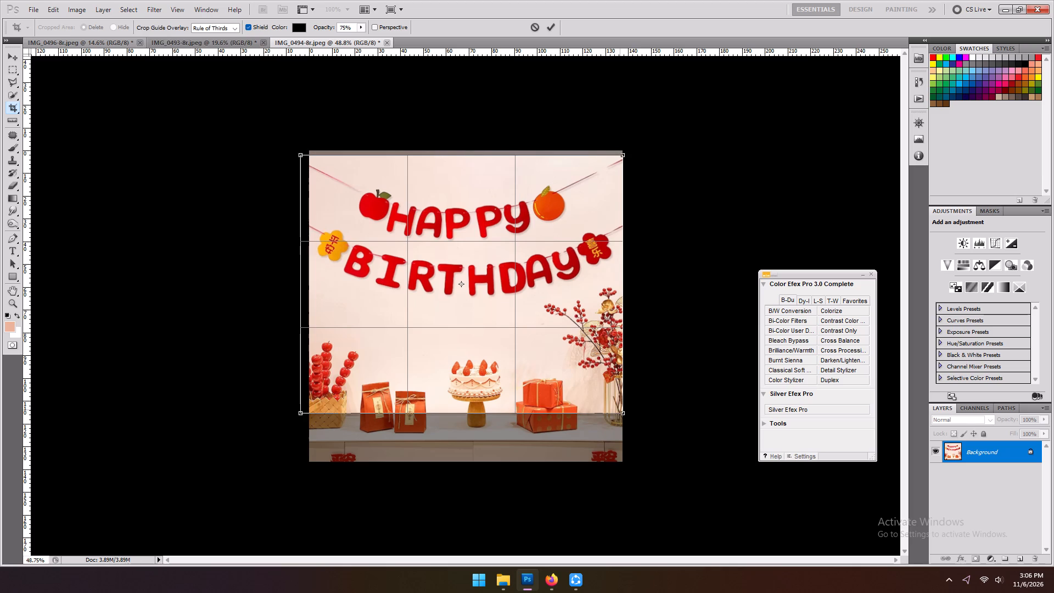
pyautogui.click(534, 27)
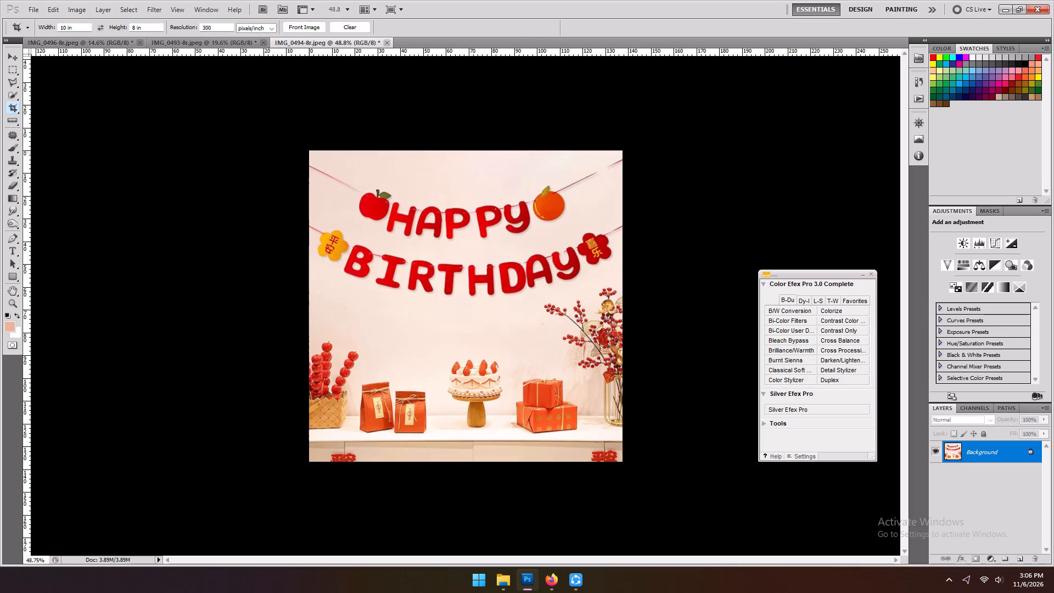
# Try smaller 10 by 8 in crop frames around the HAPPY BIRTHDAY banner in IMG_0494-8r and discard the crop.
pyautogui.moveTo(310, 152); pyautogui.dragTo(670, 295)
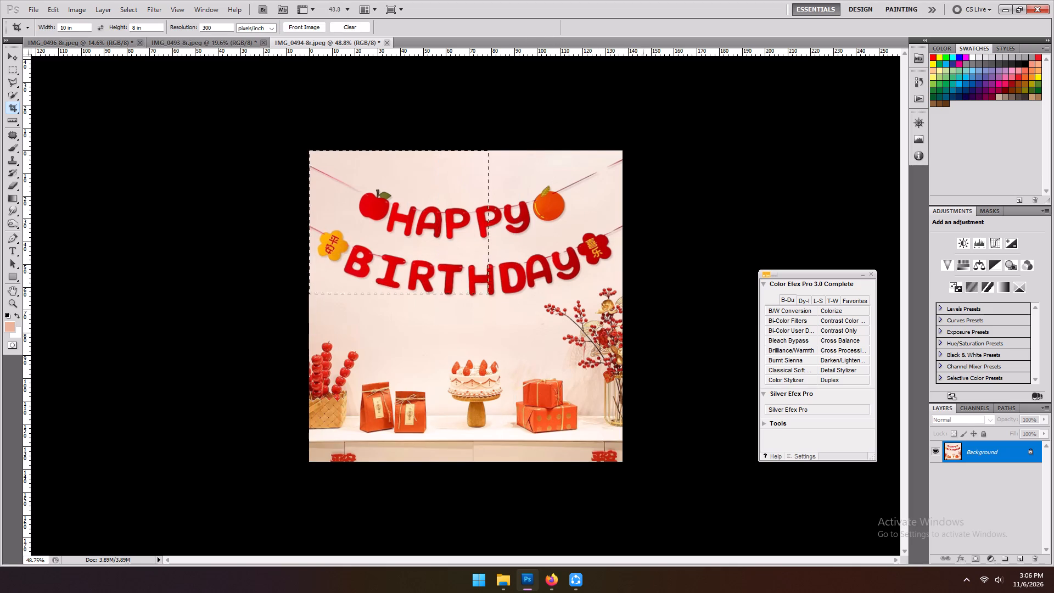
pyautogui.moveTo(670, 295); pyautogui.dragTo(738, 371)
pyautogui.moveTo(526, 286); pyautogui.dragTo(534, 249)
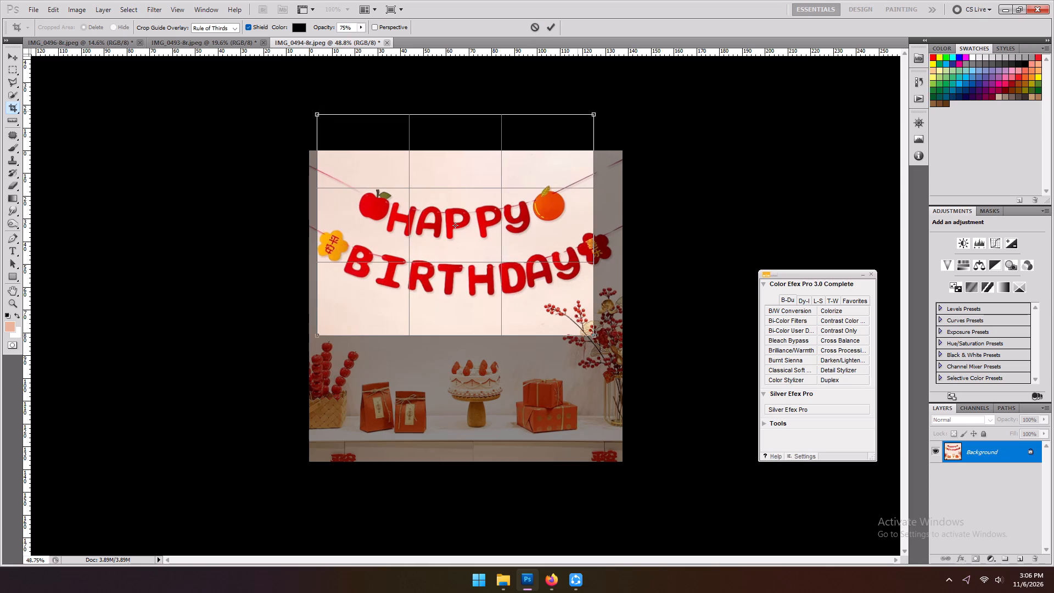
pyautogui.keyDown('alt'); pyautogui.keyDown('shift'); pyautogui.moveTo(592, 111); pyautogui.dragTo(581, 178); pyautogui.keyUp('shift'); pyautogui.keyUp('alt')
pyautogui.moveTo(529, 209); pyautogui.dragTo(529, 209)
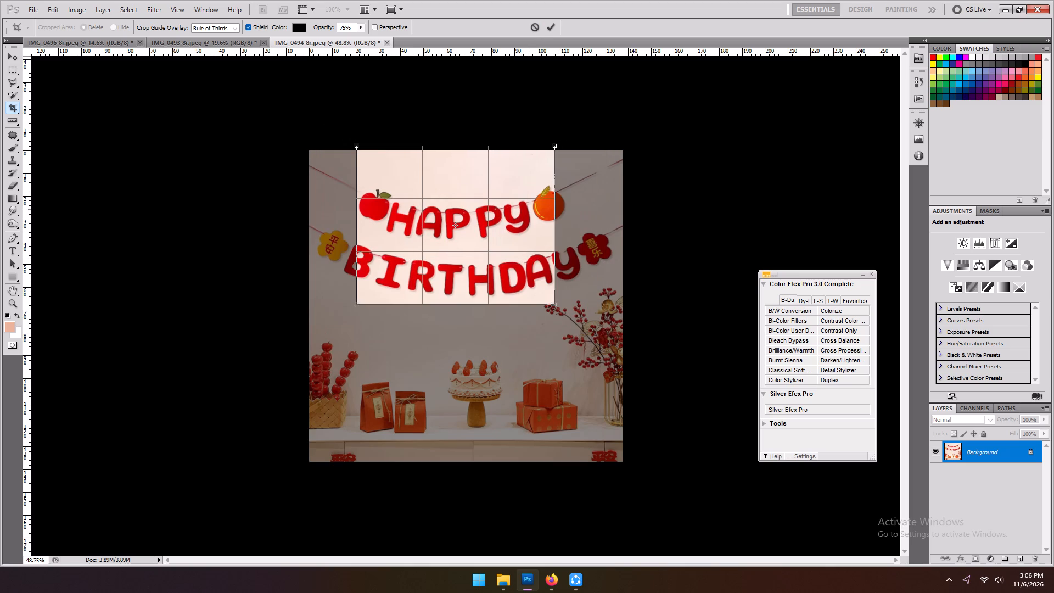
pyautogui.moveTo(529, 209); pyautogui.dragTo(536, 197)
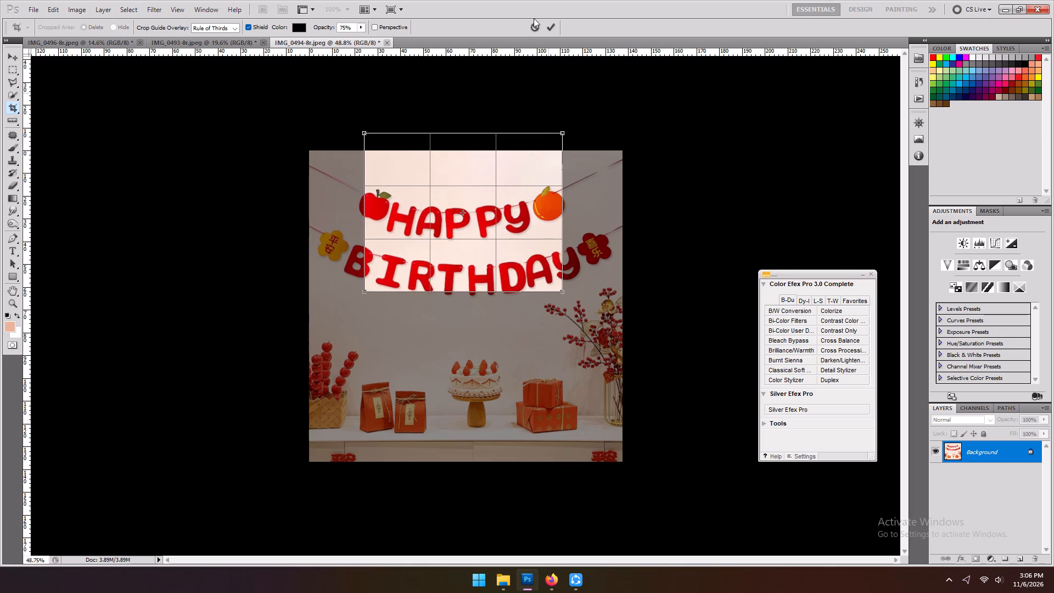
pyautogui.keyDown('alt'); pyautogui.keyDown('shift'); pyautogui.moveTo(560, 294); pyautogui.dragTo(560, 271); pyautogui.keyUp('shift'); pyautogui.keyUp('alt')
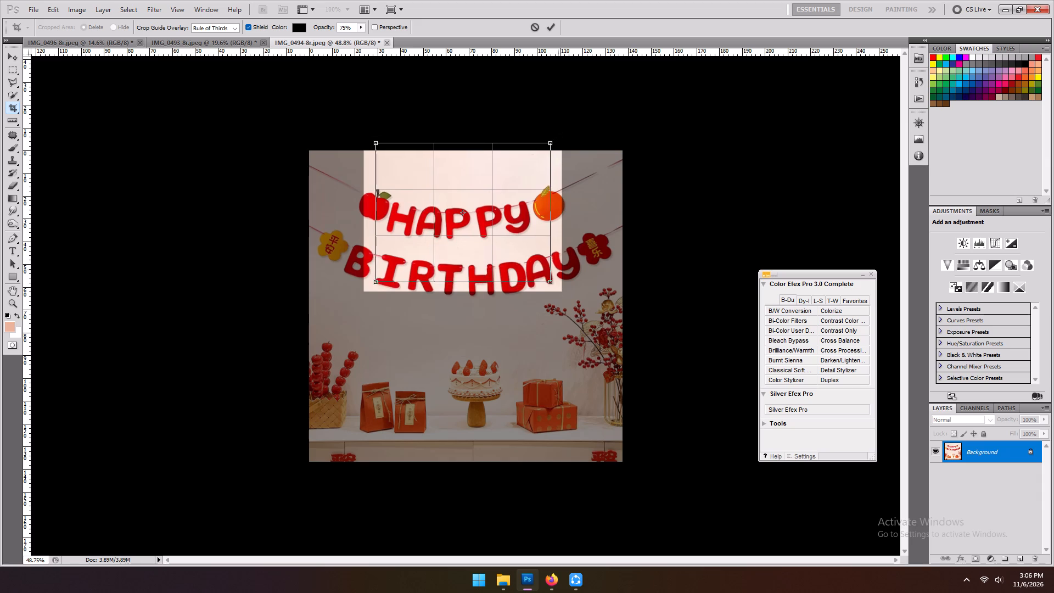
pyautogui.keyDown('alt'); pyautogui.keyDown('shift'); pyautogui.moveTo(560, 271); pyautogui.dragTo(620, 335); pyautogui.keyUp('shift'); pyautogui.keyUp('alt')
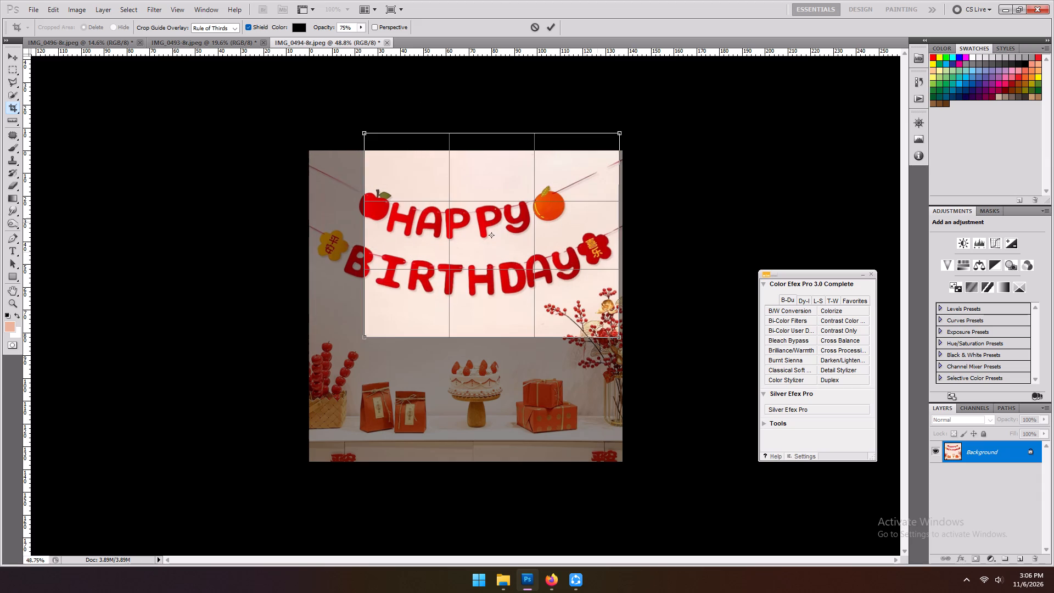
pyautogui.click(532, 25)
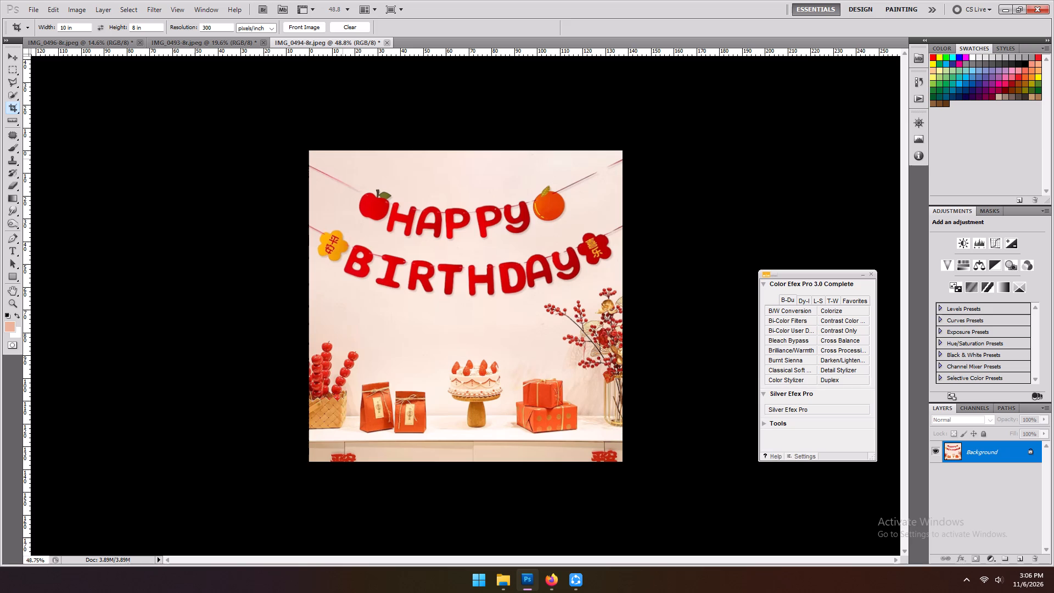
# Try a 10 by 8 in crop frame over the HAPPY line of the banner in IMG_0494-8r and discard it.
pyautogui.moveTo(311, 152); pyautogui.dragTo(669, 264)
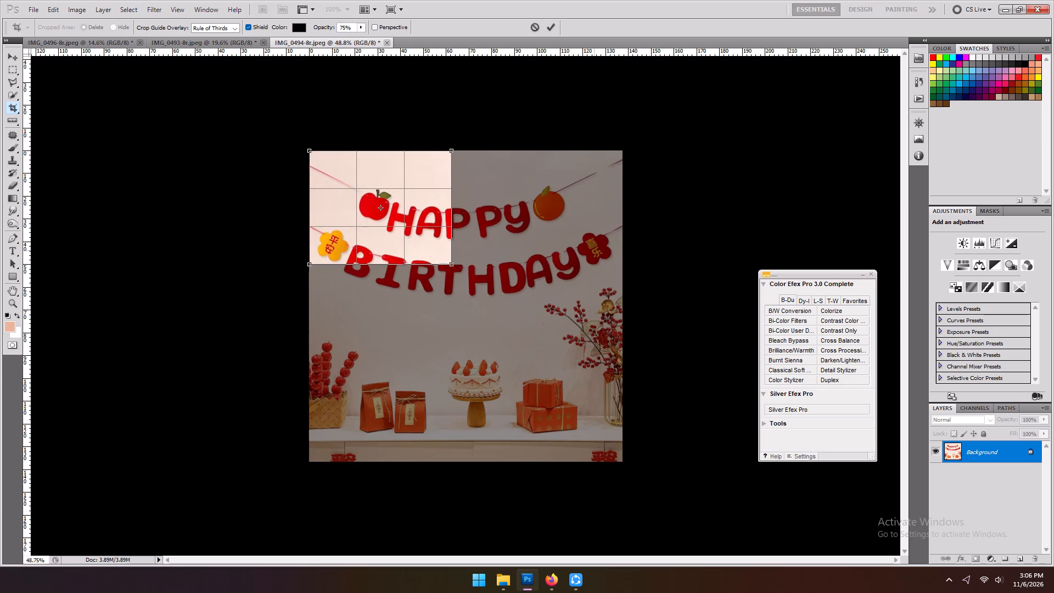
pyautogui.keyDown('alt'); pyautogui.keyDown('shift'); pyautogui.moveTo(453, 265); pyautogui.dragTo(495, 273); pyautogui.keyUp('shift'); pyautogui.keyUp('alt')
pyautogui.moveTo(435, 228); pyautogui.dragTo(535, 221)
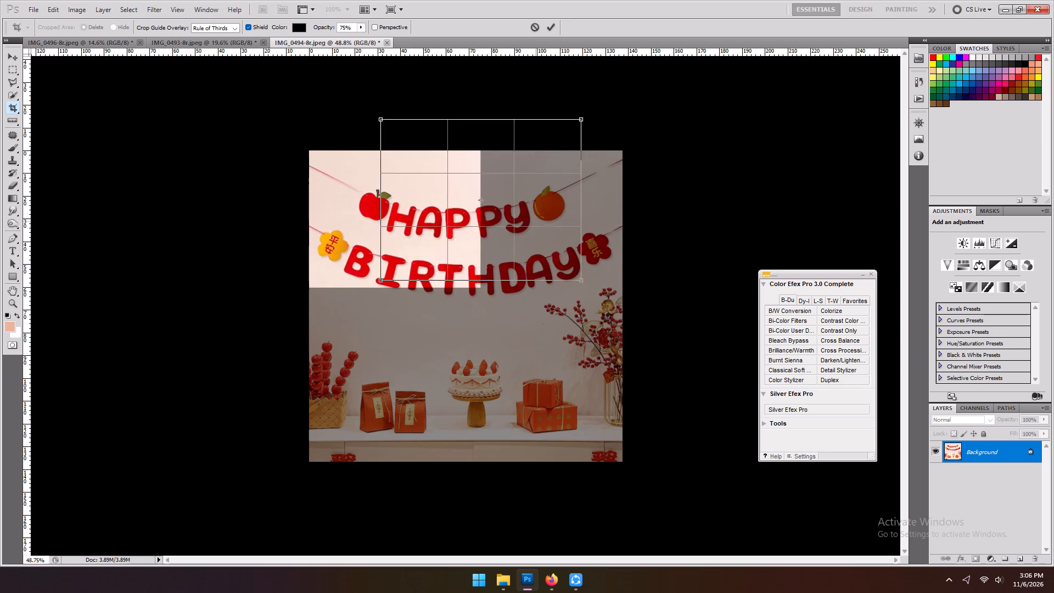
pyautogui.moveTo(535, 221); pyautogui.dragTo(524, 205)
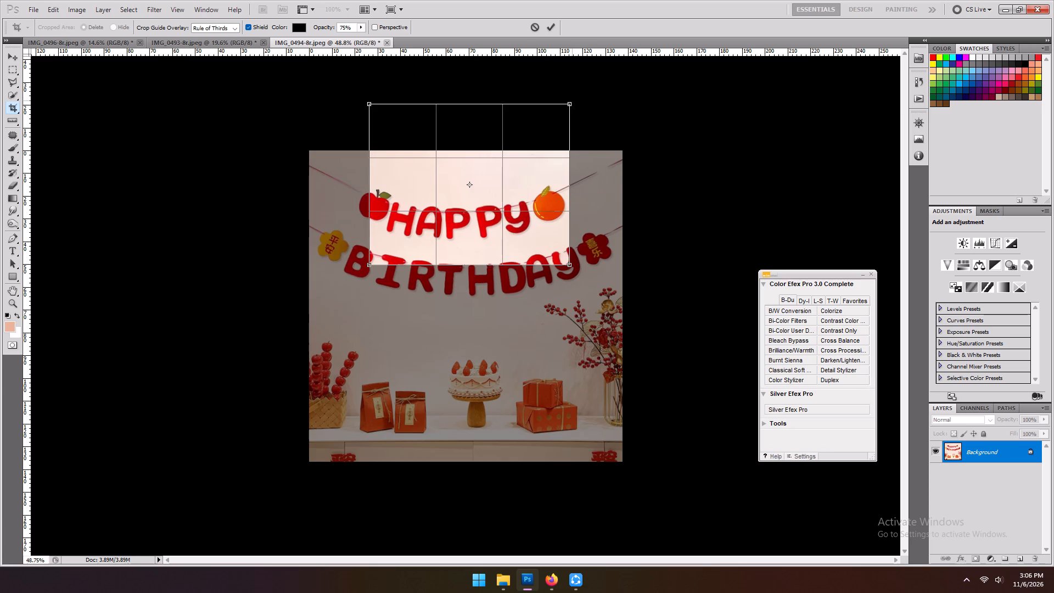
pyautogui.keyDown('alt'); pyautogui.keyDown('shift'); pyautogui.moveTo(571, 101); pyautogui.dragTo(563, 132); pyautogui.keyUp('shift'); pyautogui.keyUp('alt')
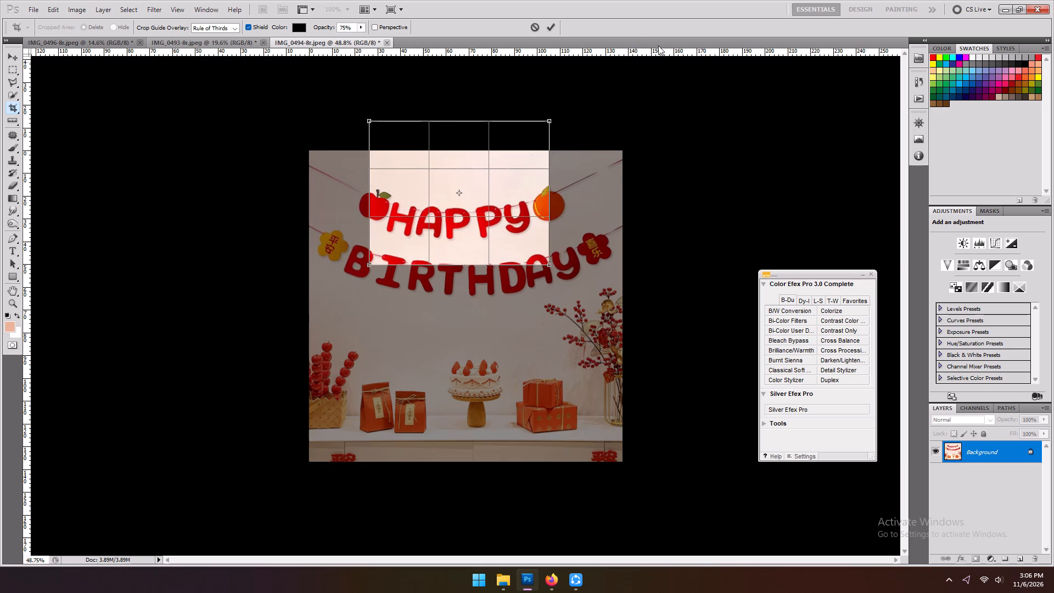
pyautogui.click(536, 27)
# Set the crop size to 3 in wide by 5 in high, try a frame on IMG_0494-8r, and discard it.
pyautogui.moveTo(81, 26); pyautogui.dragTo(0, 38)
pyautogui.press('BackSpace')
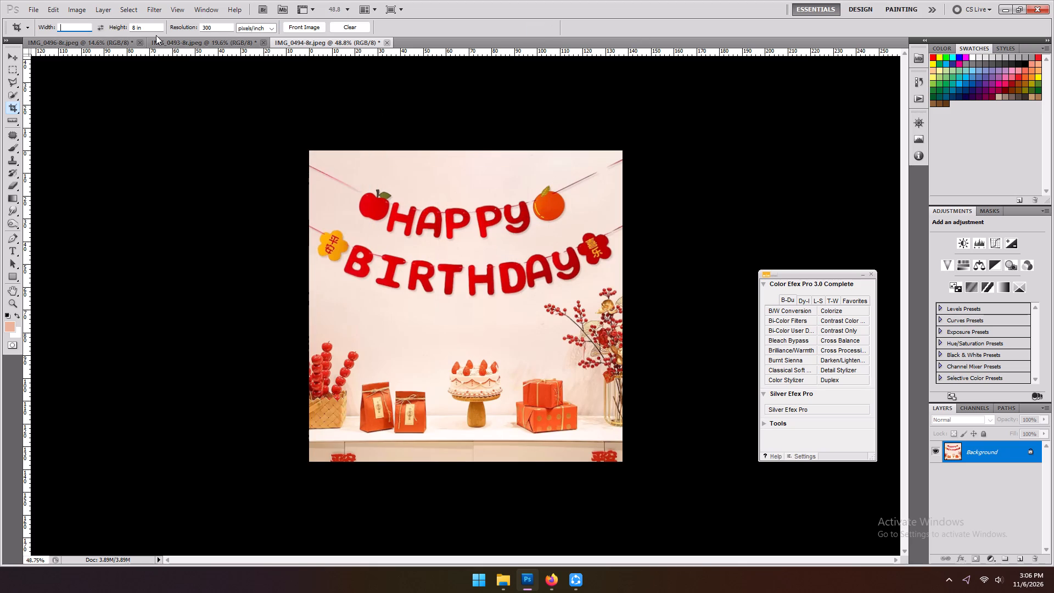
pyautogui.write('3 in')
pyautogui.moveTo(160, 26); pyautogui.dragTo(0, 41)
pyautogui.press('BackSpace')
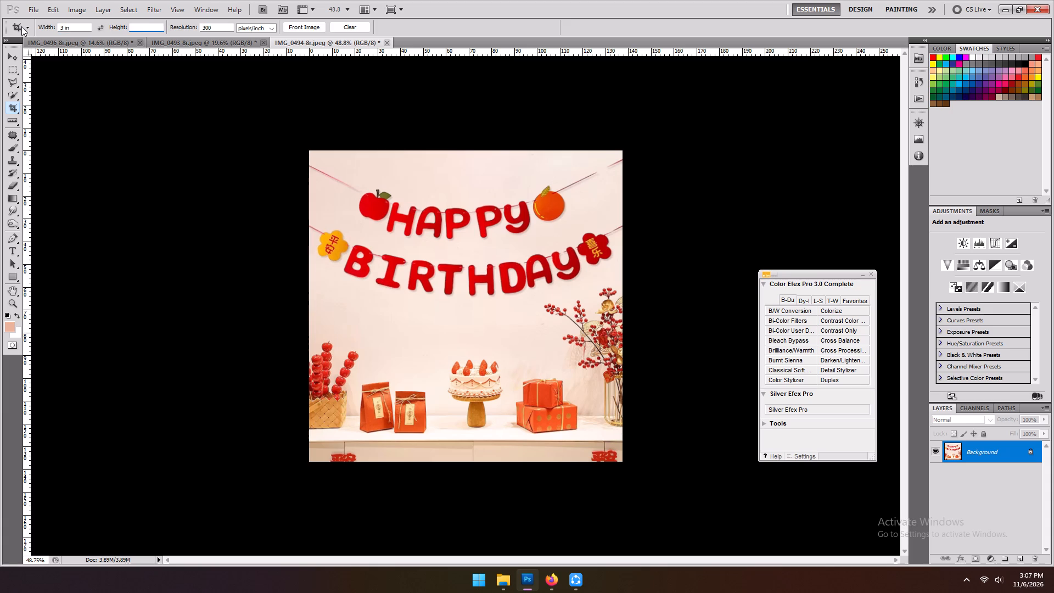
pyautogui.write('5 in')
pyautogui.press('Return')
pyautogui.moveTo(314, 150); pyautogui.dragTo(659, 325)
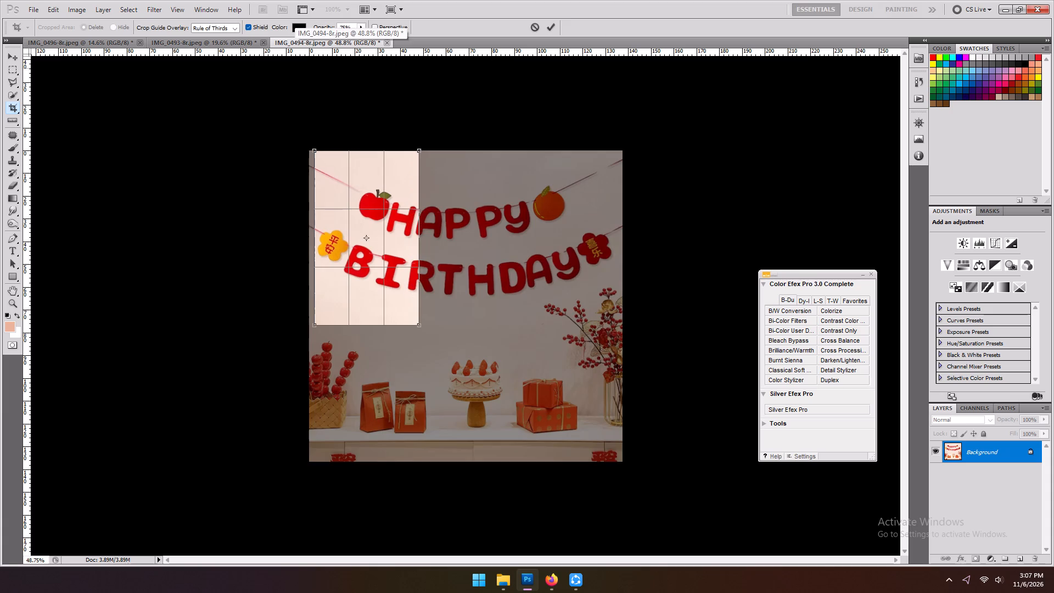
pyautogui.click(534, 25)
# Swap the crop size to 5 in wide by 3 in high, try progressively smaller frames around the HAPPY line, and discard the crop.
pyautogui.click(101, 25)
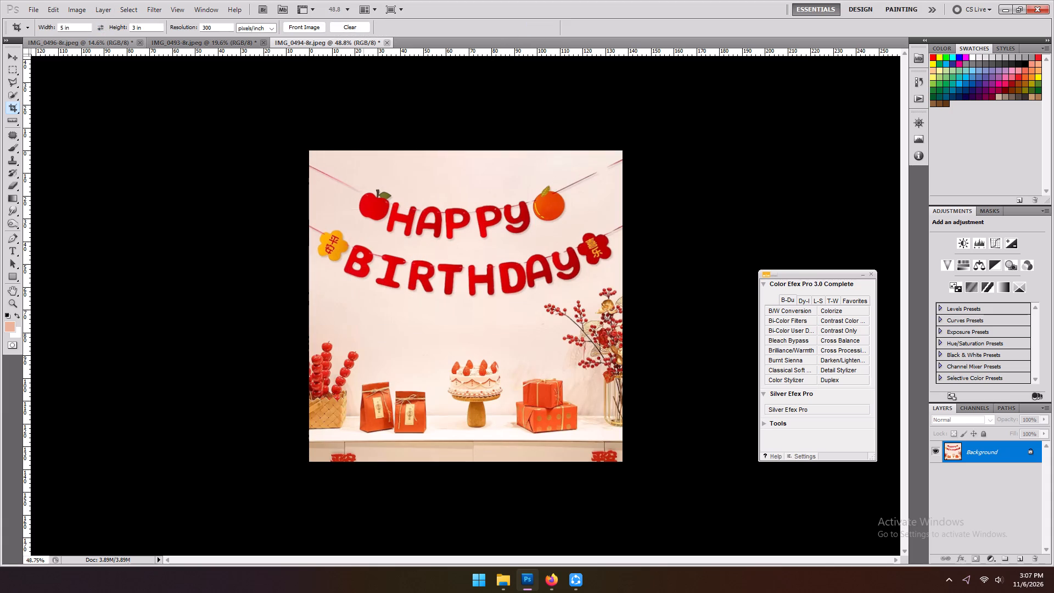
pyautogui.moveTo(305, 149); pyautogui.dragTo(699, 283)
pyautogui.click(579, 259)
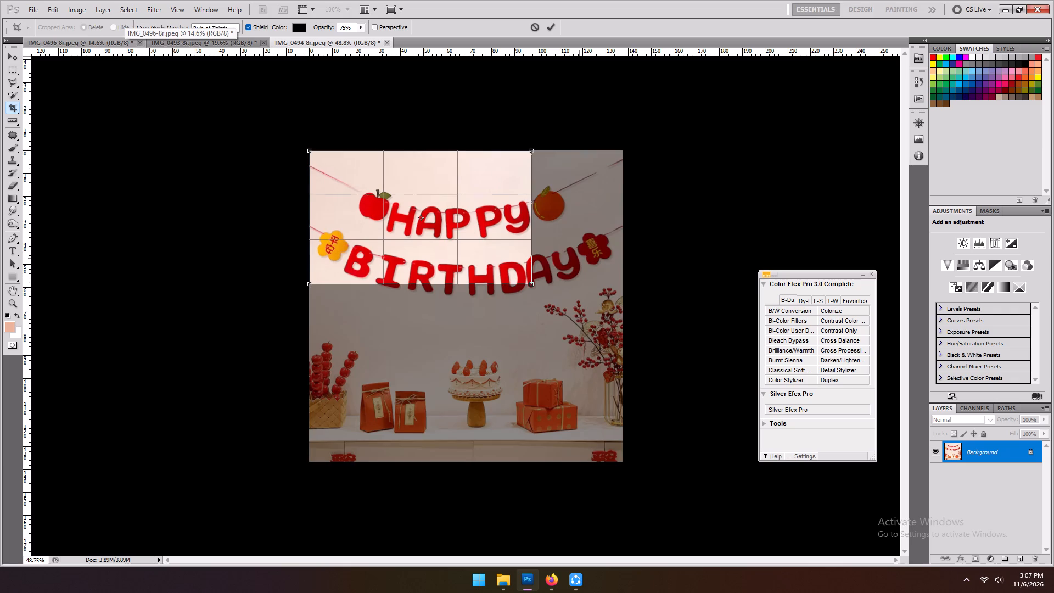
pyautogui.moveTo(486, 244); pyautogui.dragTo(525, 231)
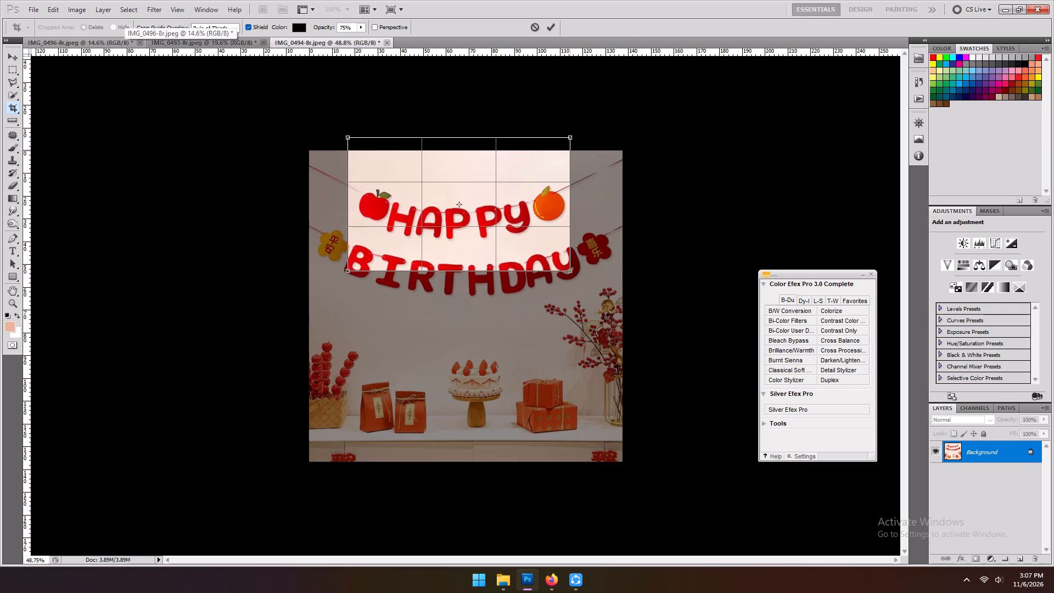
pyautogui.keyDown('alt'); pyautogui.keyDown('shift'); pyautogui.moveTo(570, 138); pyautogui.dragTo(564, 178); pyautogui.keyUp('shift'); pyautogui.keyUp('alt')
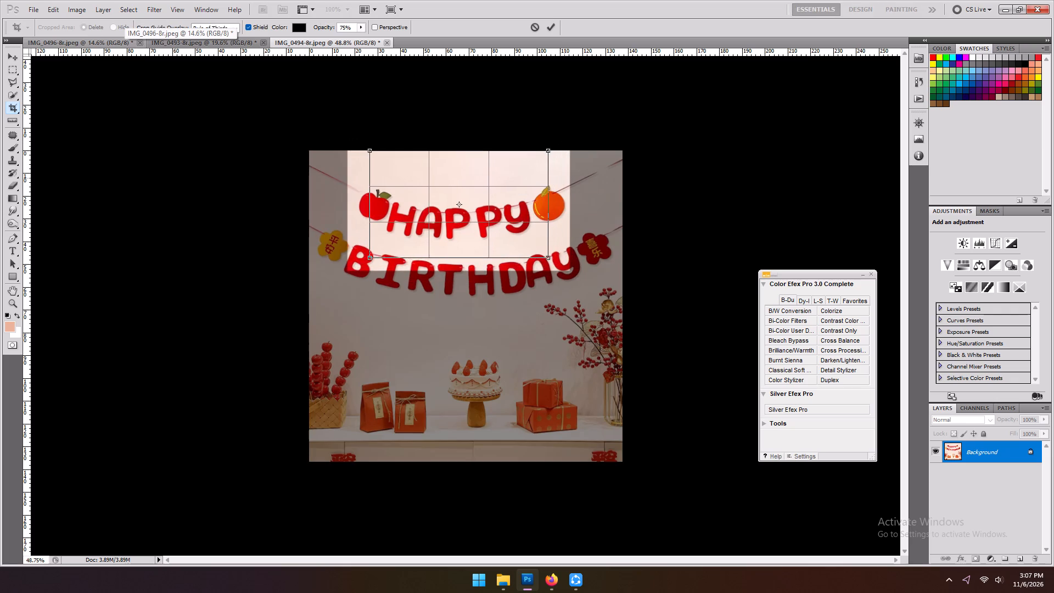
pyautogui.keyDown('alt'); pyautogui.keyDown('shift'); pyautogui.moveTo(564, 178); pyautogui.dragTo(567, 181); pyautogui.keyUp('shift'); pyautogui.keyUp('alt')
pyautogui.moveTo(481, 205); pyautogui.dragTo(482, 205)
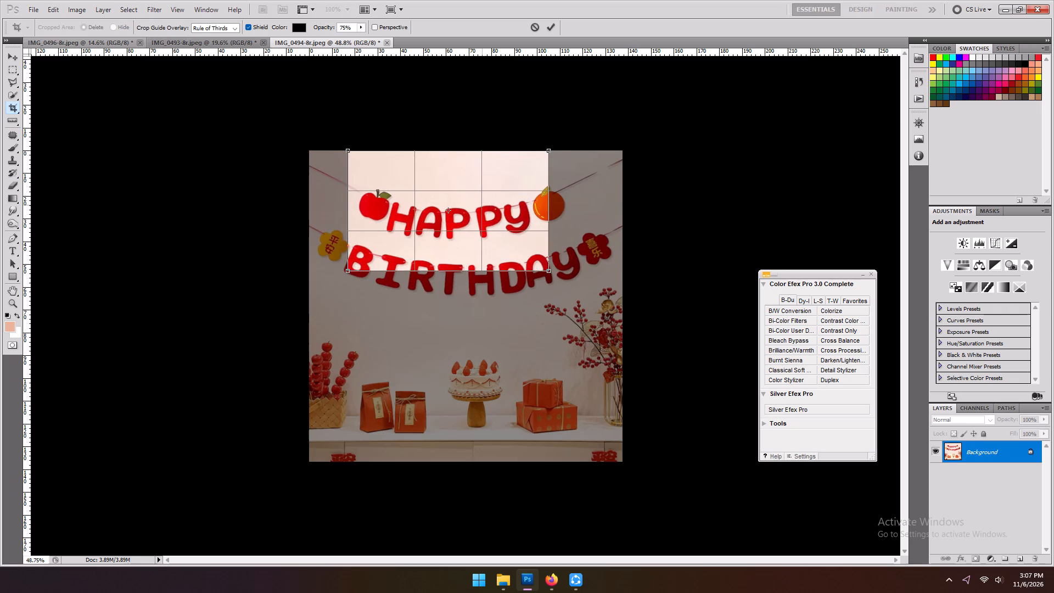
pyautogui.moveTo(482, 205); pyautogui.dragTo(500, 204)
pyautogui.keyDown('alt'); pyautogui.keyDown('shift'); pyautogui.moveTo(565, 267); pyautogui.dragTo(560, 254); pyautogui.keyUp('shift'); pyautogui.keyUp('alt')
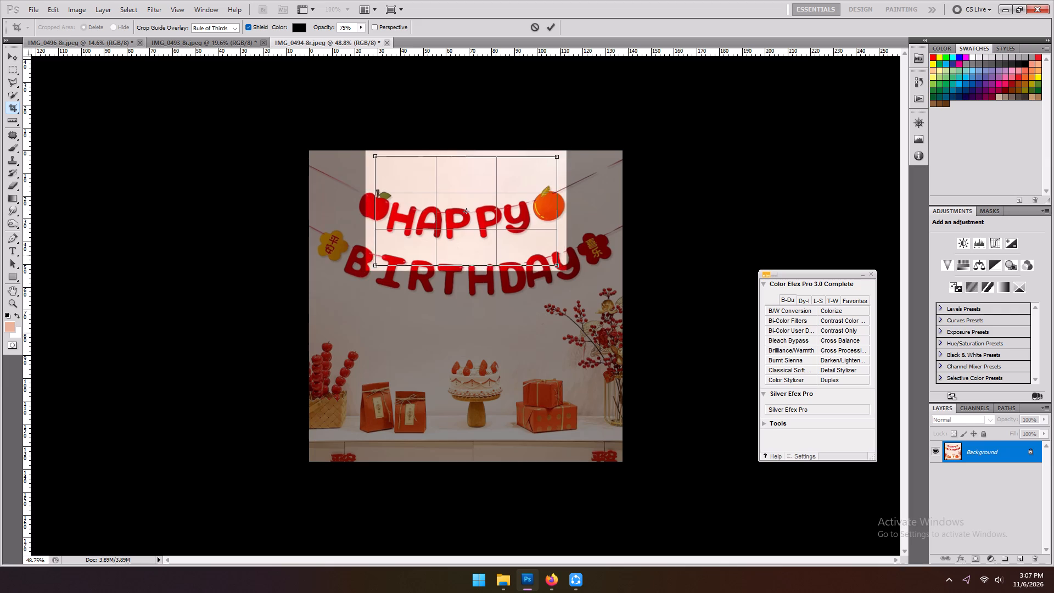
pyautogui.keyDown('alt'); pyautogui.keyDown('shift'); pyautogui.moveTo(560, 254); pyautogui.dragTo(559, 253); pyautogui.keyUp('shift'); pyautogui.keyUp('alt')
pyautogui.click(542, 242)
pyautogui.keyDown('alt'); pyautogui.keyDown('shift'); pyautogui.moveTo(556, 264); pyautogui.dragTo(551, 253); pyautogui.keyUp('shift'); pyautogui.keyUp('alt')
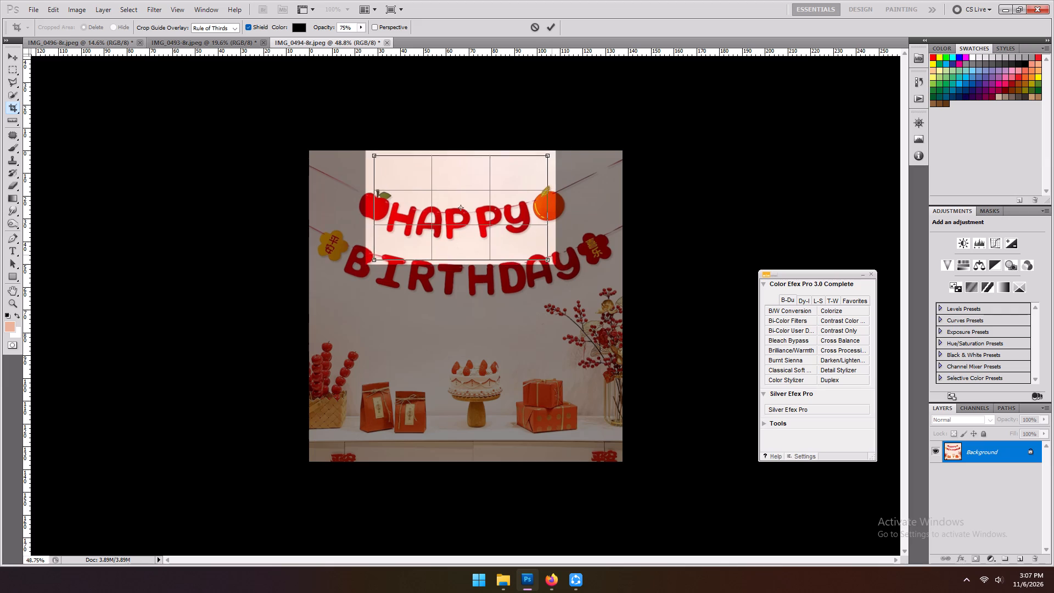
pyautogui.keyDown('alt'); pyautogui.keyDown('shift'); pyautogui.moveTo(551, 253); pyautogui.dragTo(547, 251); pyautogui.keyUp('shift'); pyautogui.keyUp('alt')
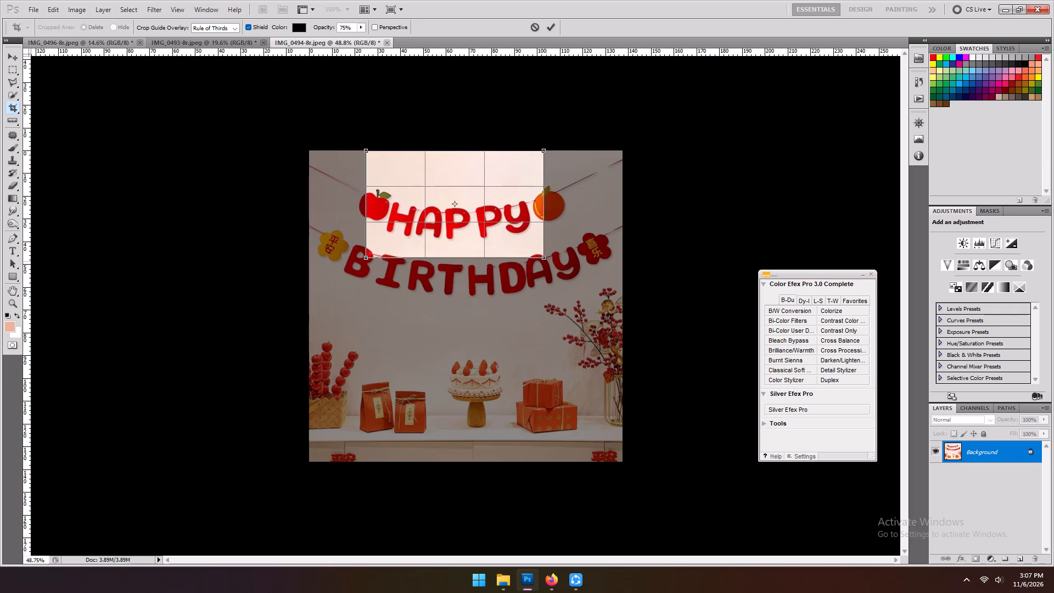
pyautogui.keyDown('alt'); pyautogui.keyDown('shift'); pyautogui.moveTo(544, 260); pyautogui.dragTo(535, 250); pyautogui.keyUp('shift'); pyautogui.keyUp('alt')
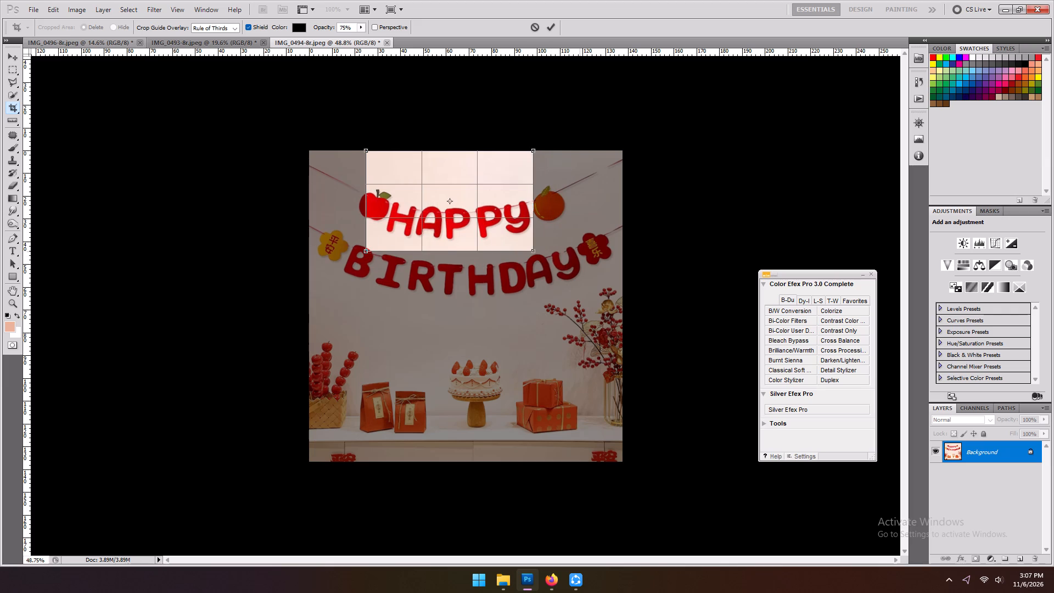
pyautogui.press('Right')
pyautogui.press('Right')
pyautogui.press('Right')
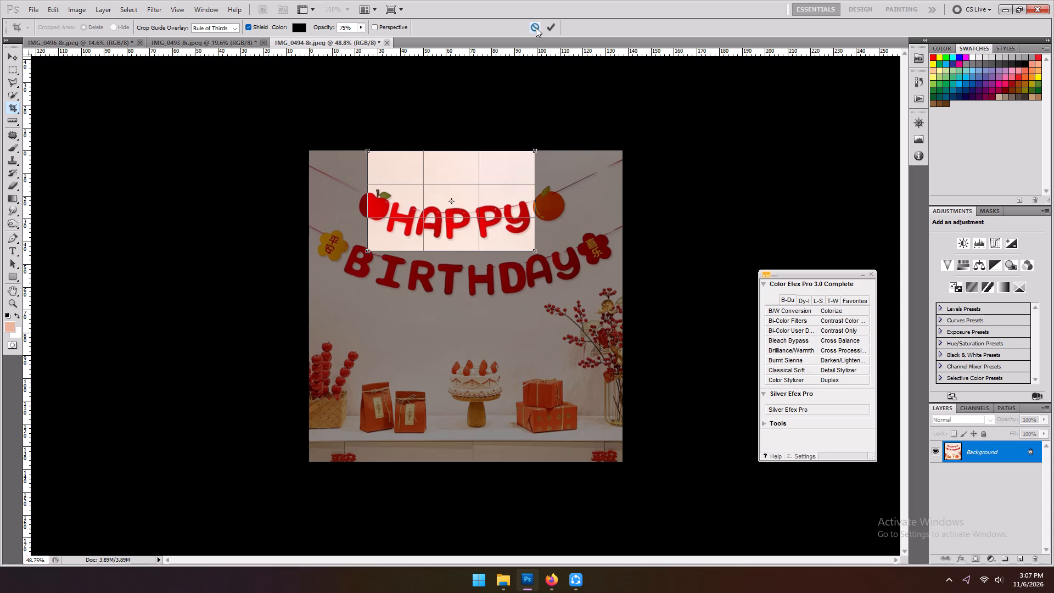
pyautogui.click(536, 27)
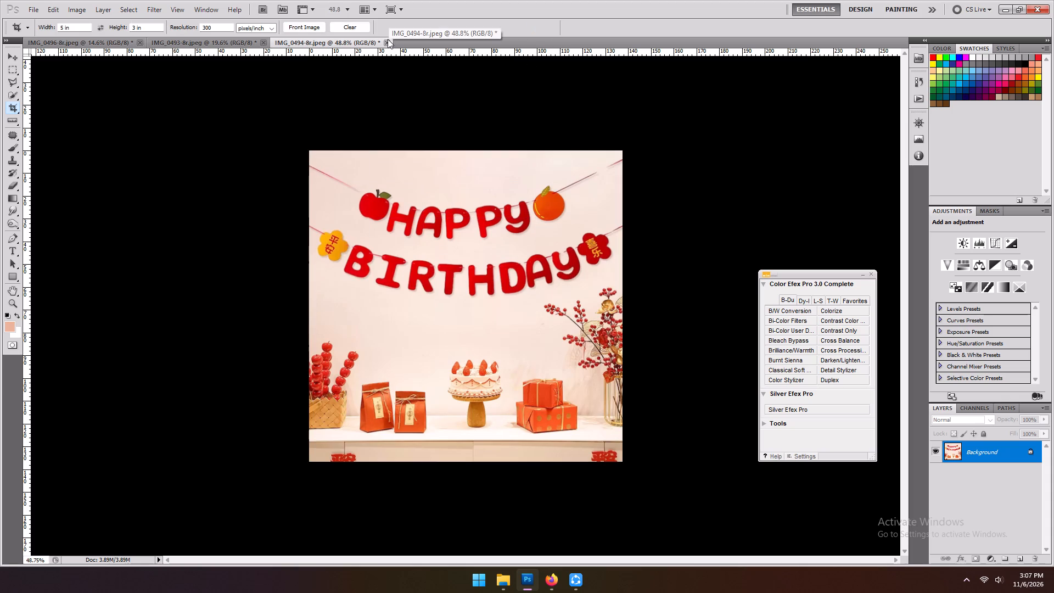
# Close IMG_0494-8r without saving its changes.
pyautogui.click(388, 40)
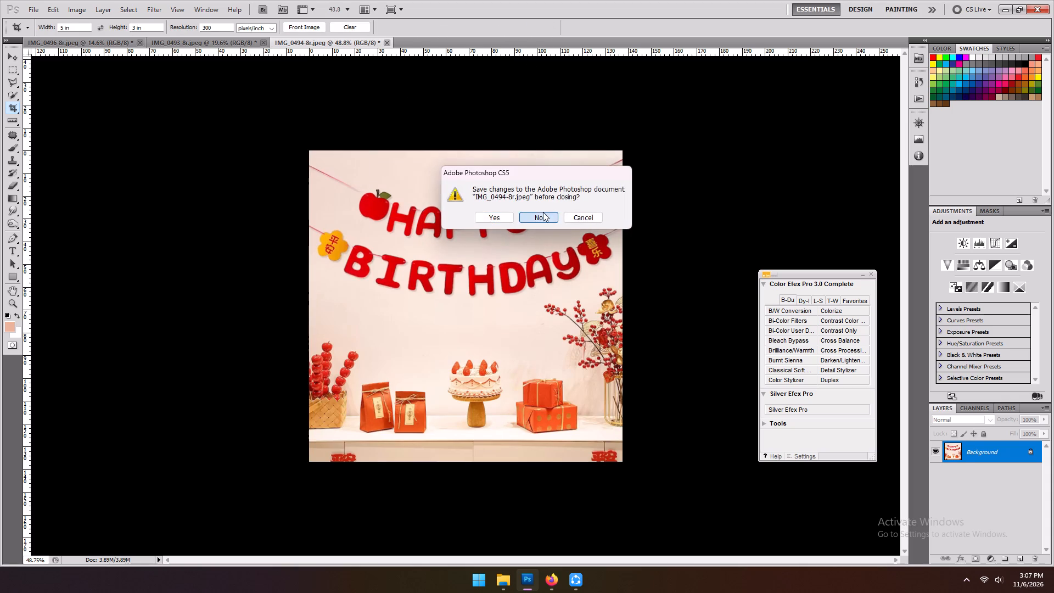
pyautogui.click(543, 212)
# Close the lion-dance fan decoration image IMG_0493-8r without saving its changes, keeping the baby photo IMG_0496-8r open.
pyautogui.click(196, 44)
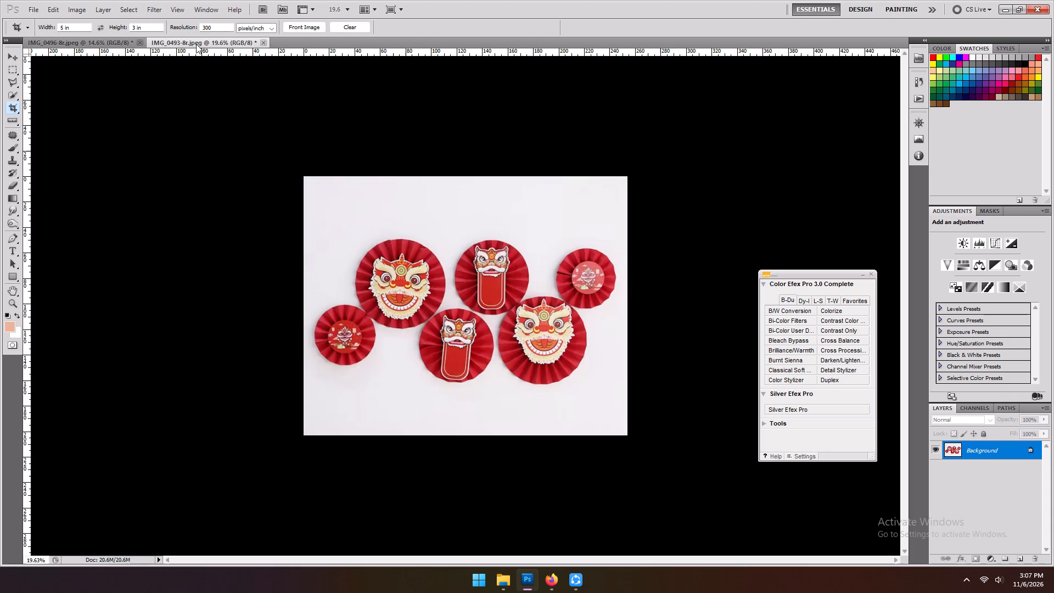
pyautogui.click(106, 38)
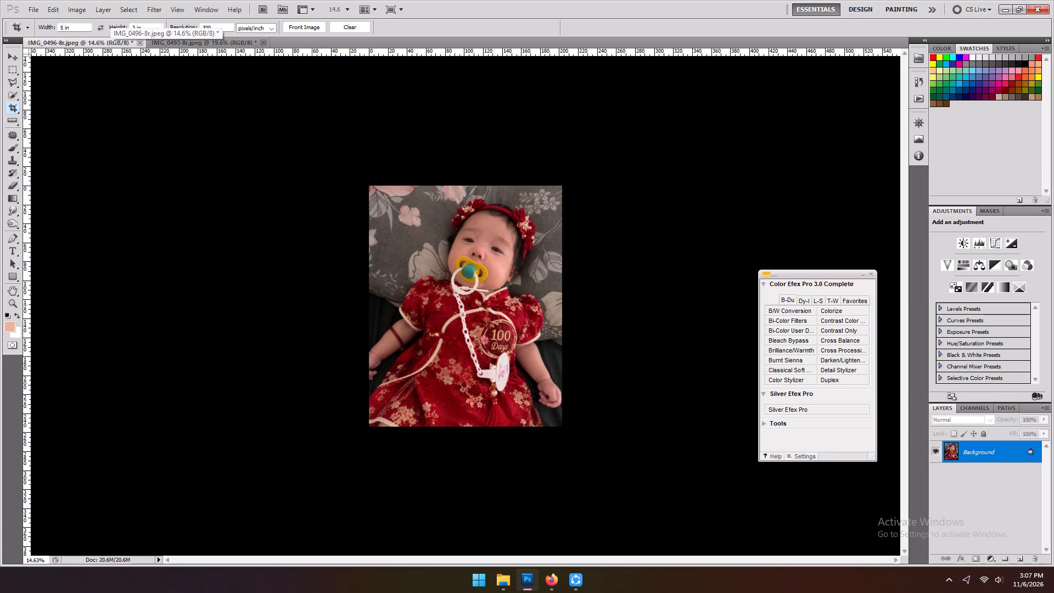
pyautogui.click(210, 39)
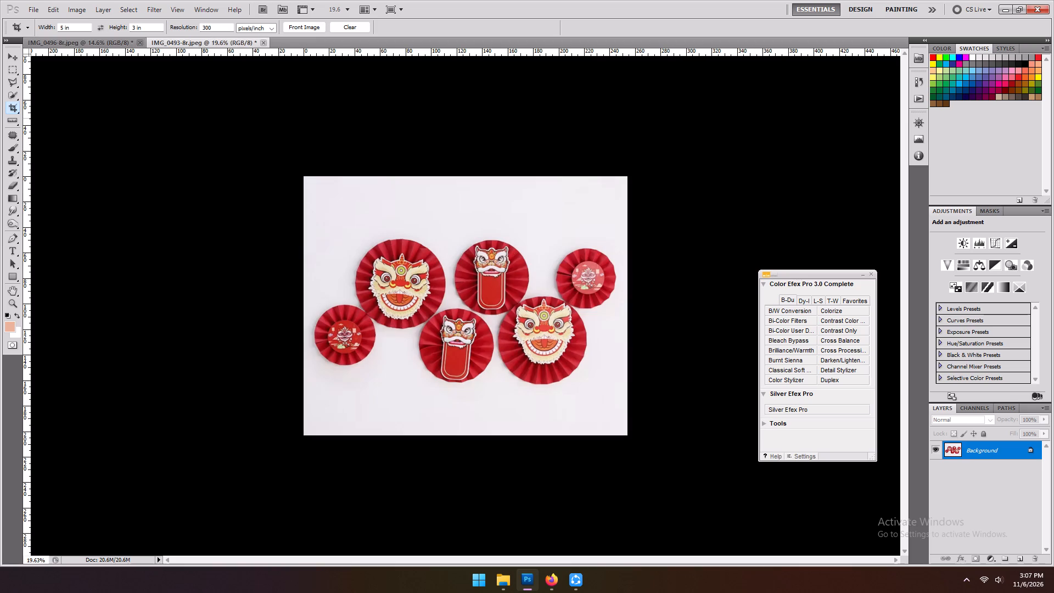
pyautogui.click(397, 132)
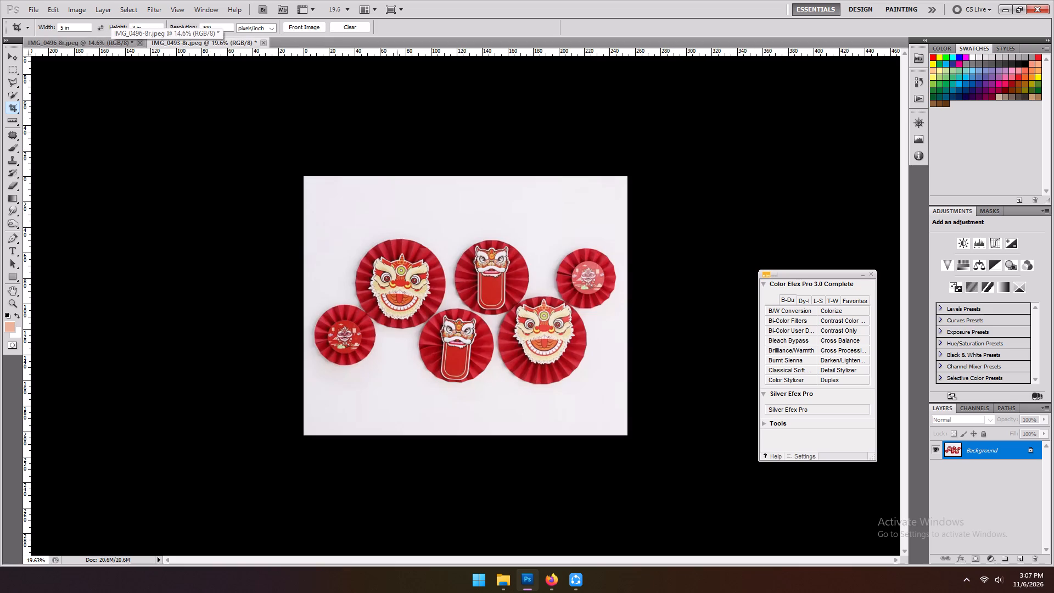
pyautogui.hotkey('ctrl', 'w')
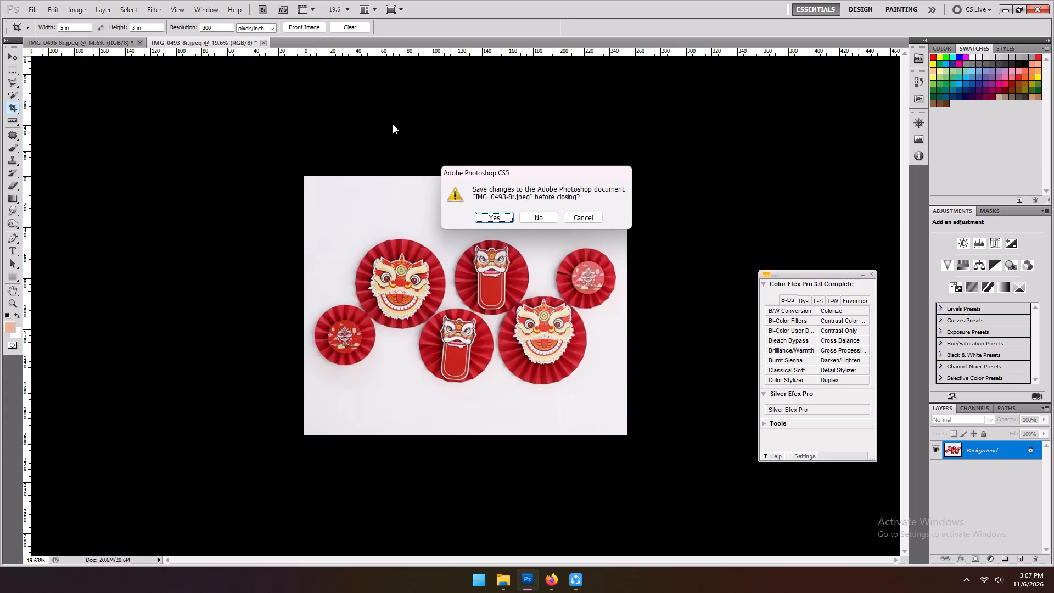
pyautogui.click(540, 215)
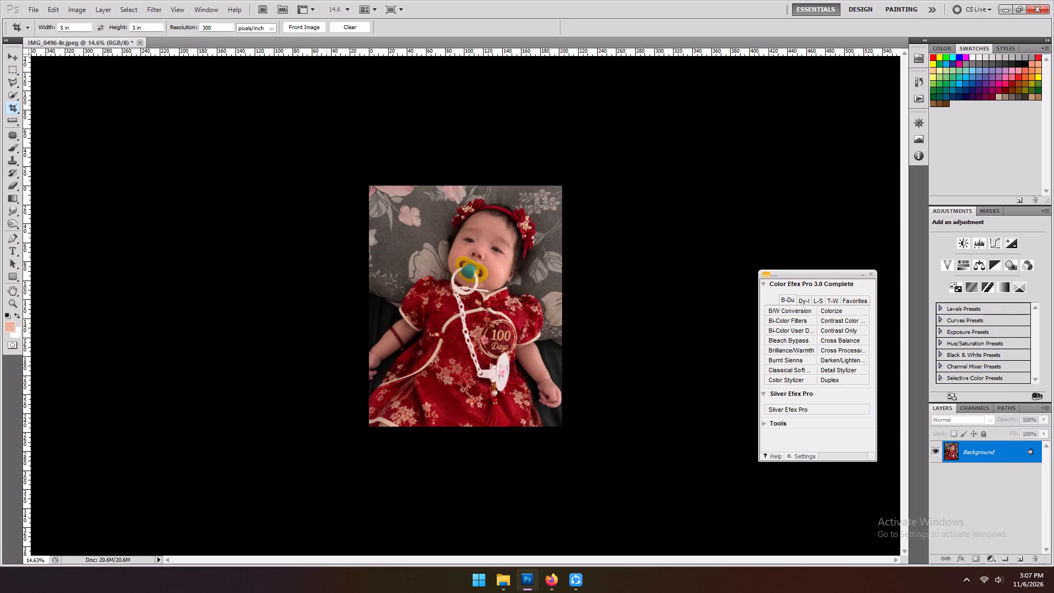
# Switch to folder 577696 in File Explorer and reopen the original IMG_0493-8r in Photoshop as its own document.
pyautogui.click(1010, 5)
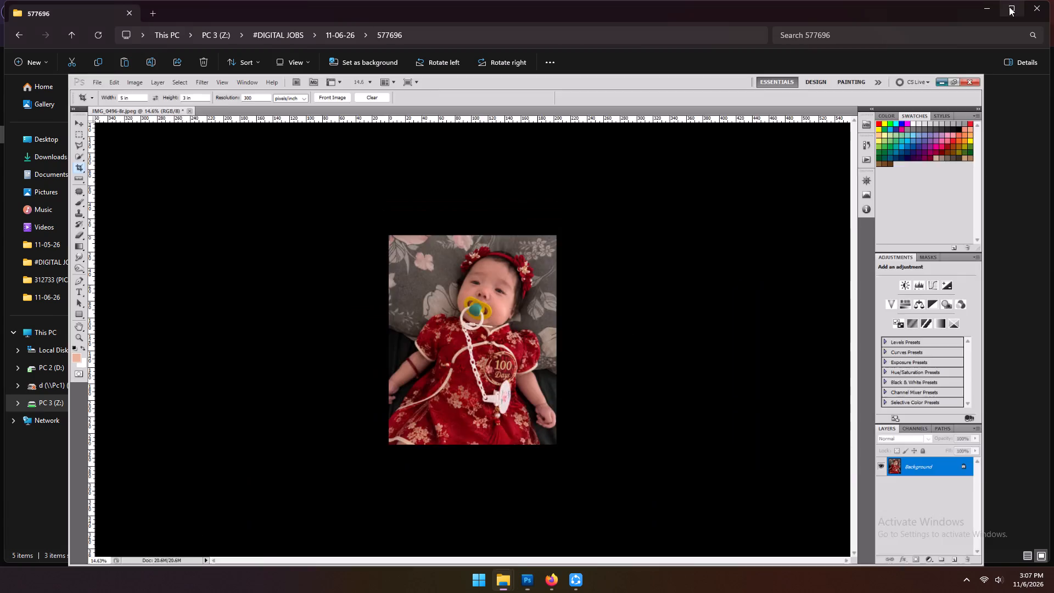
pyautogui.click(179, 189)
pyautogui.moveTo(189, 96); pyautogui.dragTo(229, 220)
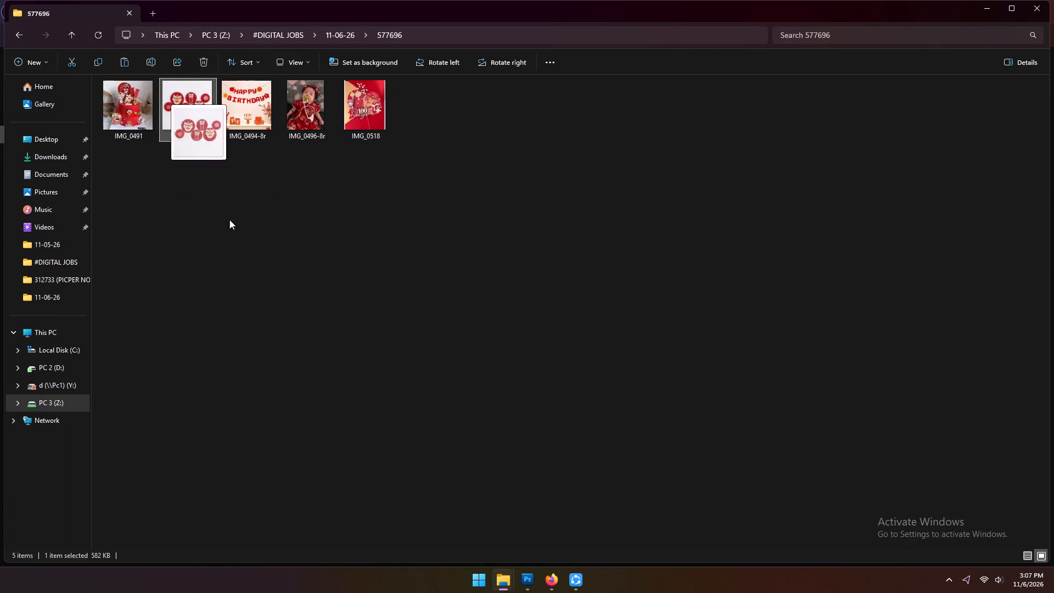
pyautogui.moveTo(229, 220); pyautogui.dragTo(457, 22)
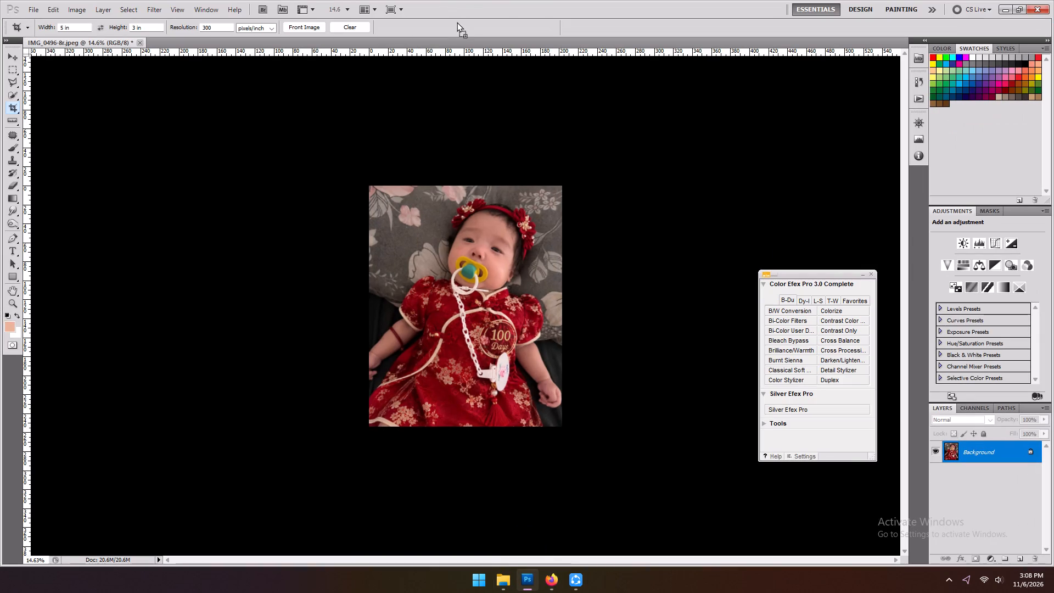
pyautogui.moveTo(457, 22); pyautogui.dragTo(461, 43)
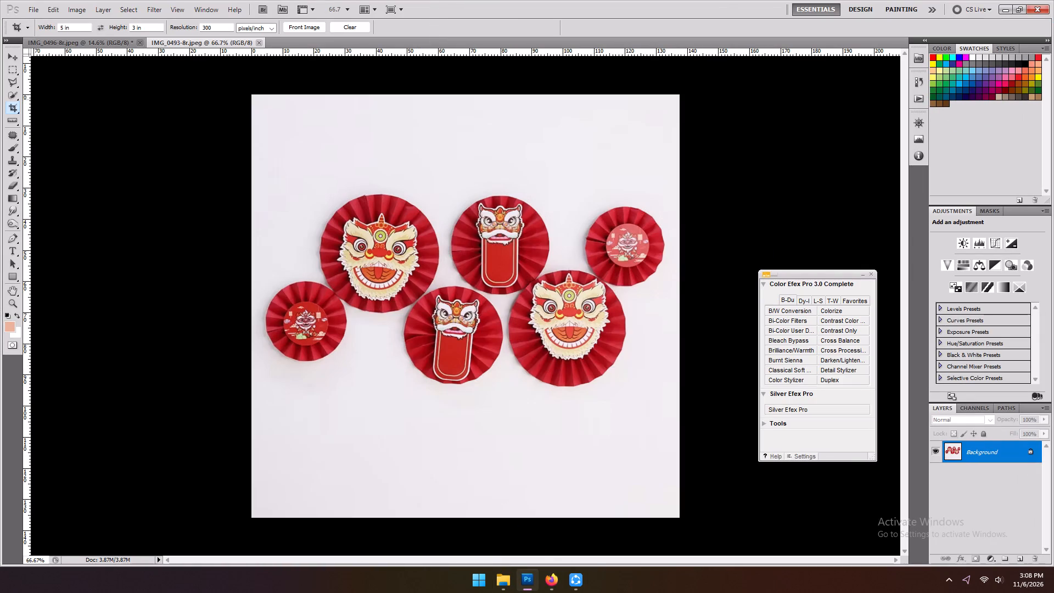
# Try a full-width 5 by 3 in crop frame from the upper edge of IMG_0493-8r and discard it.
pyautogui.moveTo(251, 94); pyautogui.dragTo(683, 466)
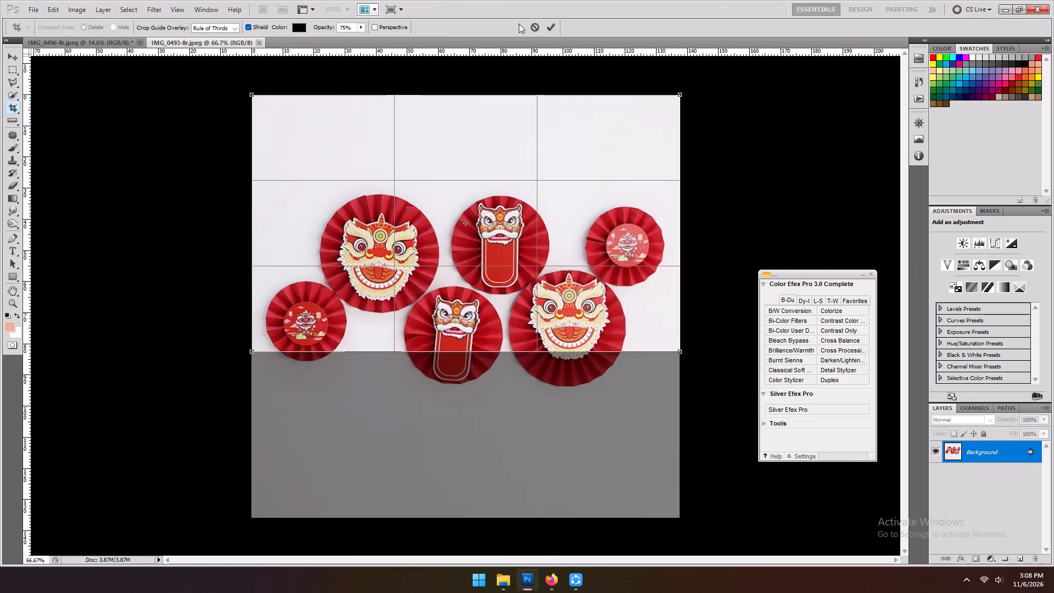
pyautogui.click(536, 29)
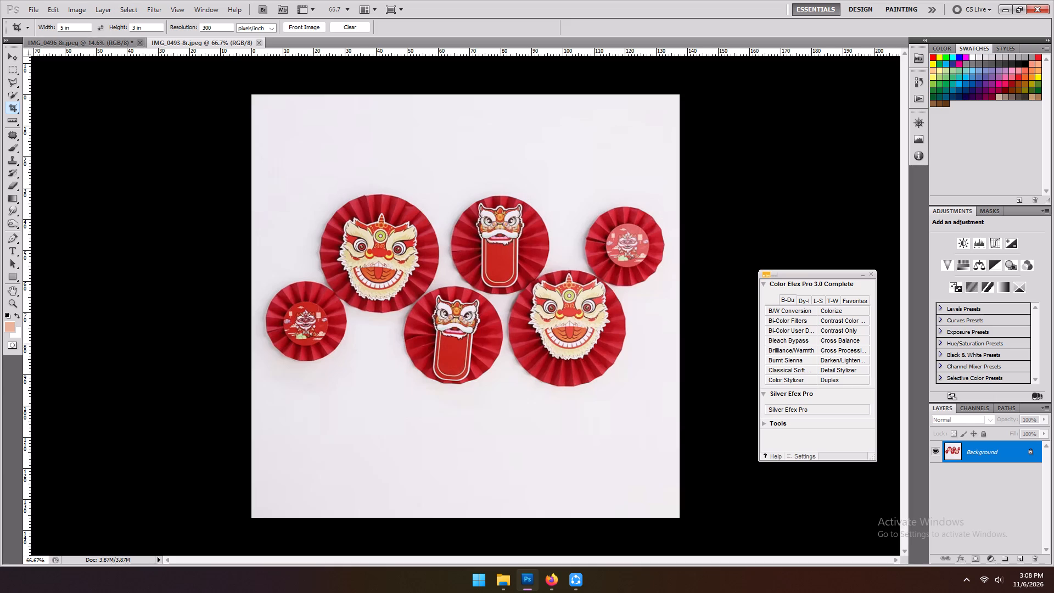
# Set the crop size to 8 in wide by 10 in high.
pyautogui.moveTo(77, 26); pyautogui.dragTo(0, 36)
pyautogui.write('8 in')
pyautogui.moveTo(140, 26); pyautogui.dragTo(64, 38)
pyautogui.press('BackSpace')
pyautogui.write('10 in')
pyautogui.press('Return')
# Swap the crop size to 10 in wide by 8 in high and crop IMG_0493-8r full width, lowering the frame slightly from the upper edge.
pyautogui.moveTo(255, 96); pyautogui.dragTo(878, 592)
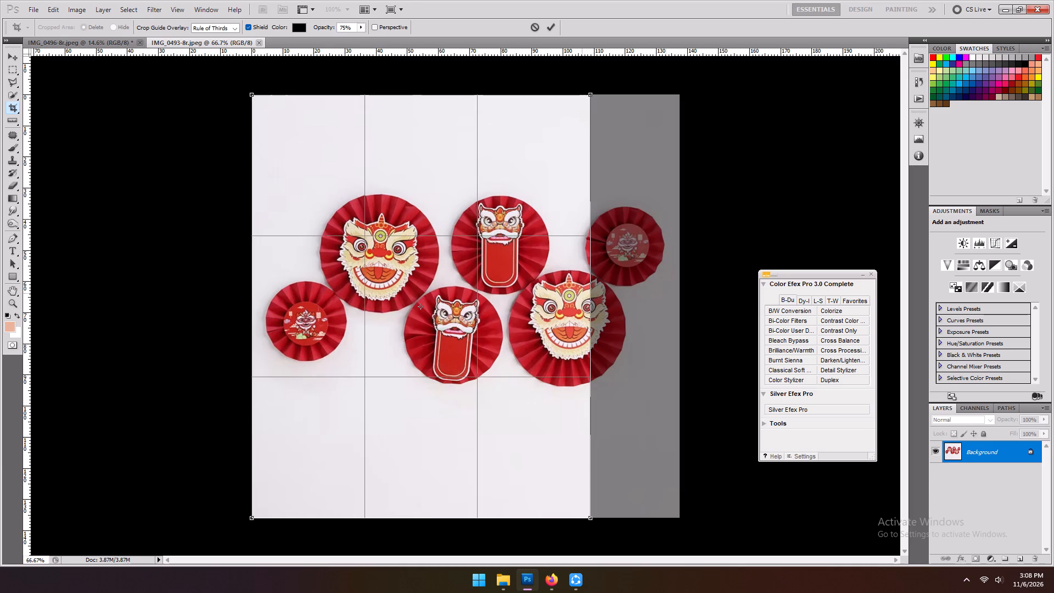
pyautogui.click(534, 26)
pyautogui.click(101, 26)
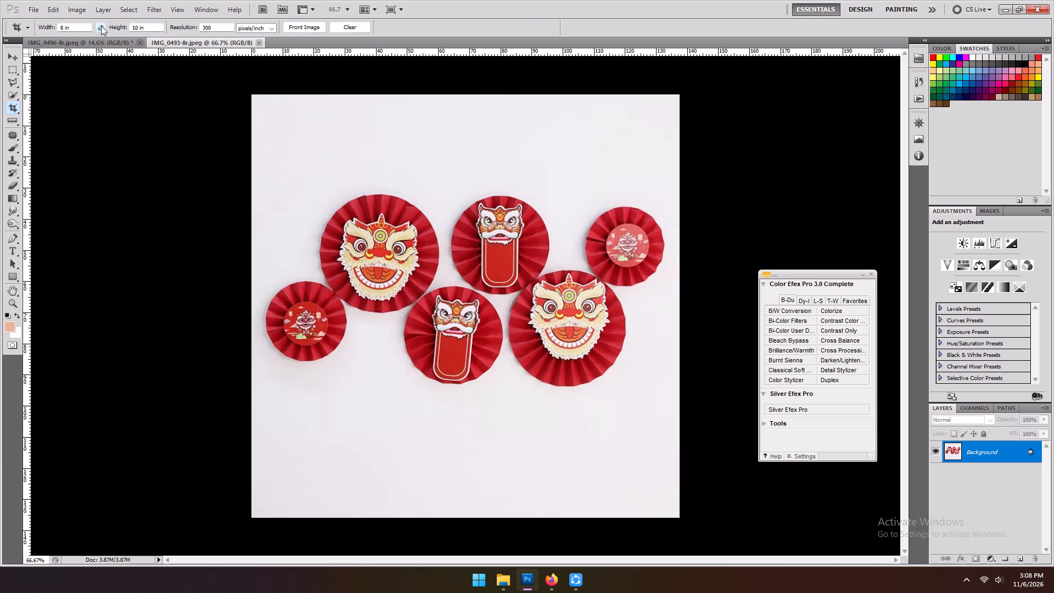
pyautogui.moveTo(198, 62); pyautogui.dragTo(1051, 592)
pyautogui.press('Down')
pyautogui.press('Down')
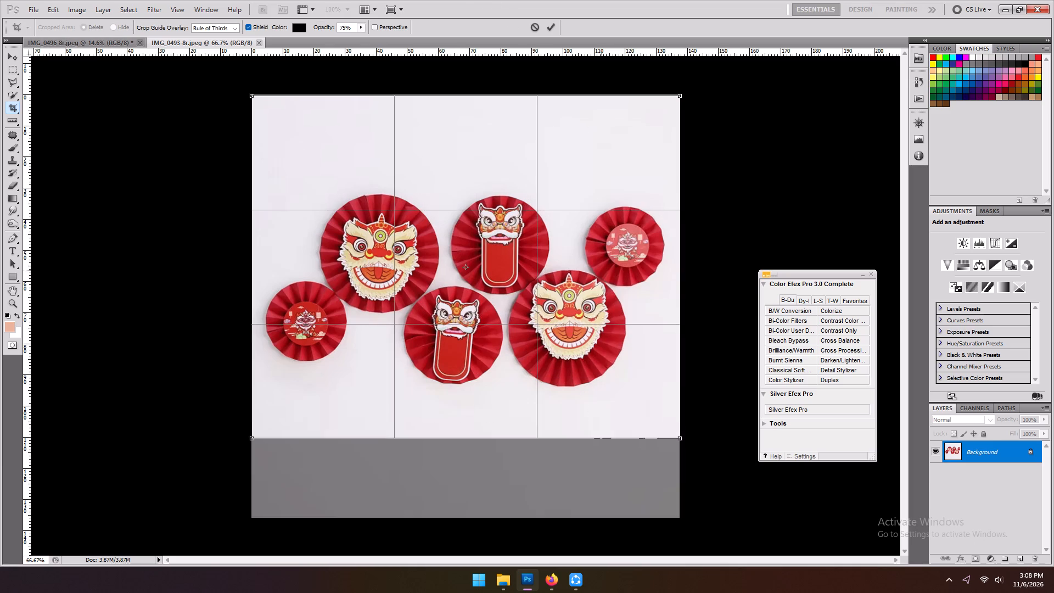
pyautogui.press('Down')
pyautogui.press('Down')
pyautogui.press('Down')
pyautogui.press('Down')
pyautogui.press('Down')
pyautogui.press('Down')
pyautogui.press('Down')
pyautogui.press('Down')
pyautogui.press('Down')
pyautogui.press('Down')
pyautogui.press('Down')
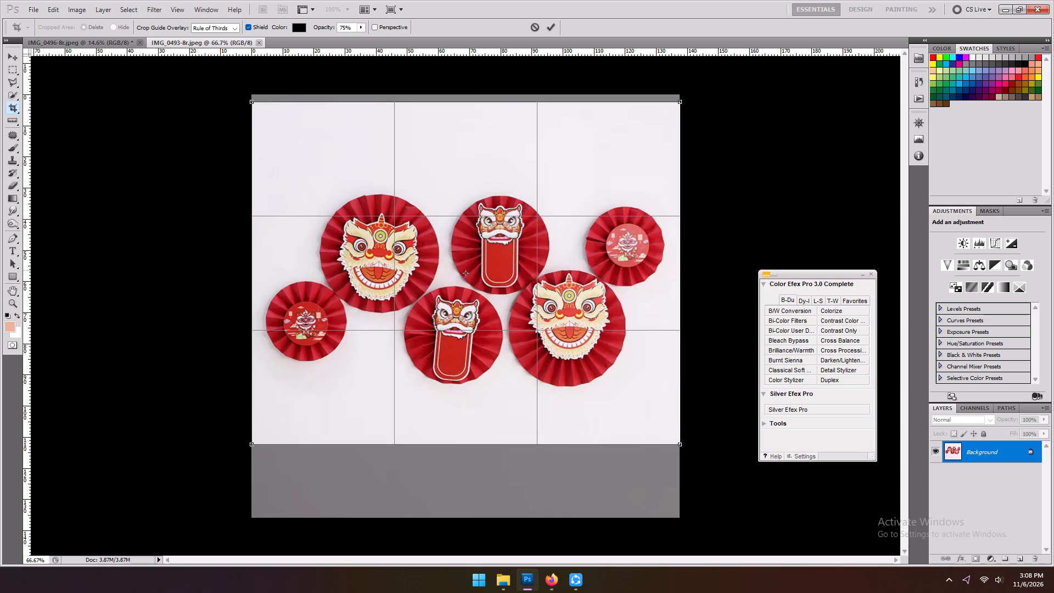
pyautogui.press('Down')
pyautogui.press('Down')
pyautogui.press('Down')
pyautogui.press('Down')
pyautogui.press('Down')
pyautogui.press('Return')
# Close IMG_0493-8r, saving its crop as JPEG.
pyautogui.hotkey('ctrl', 'w')
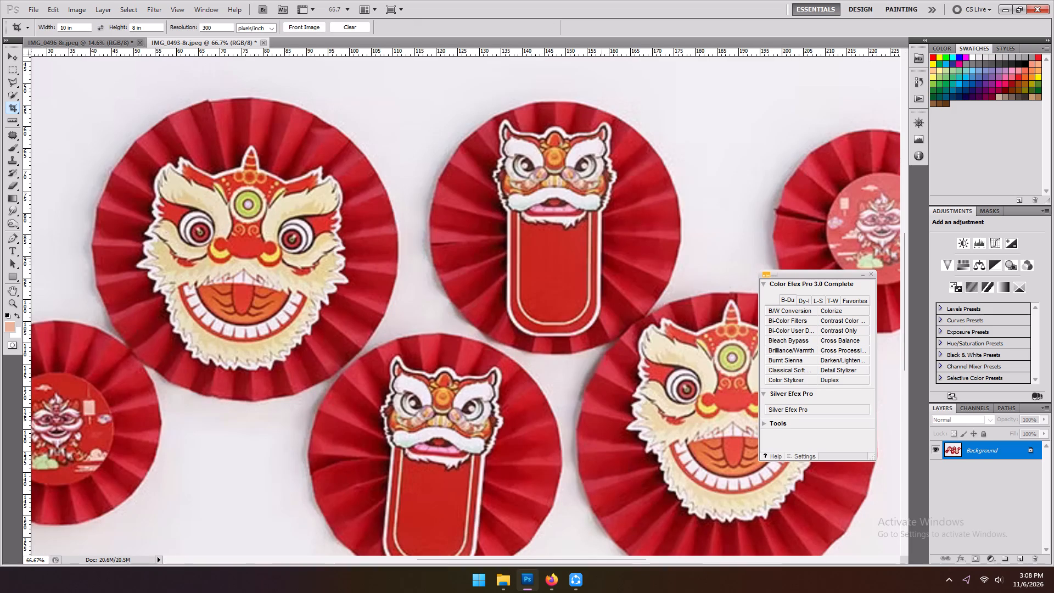
pyautogui.press('Return')
pyautogui.press('Return')
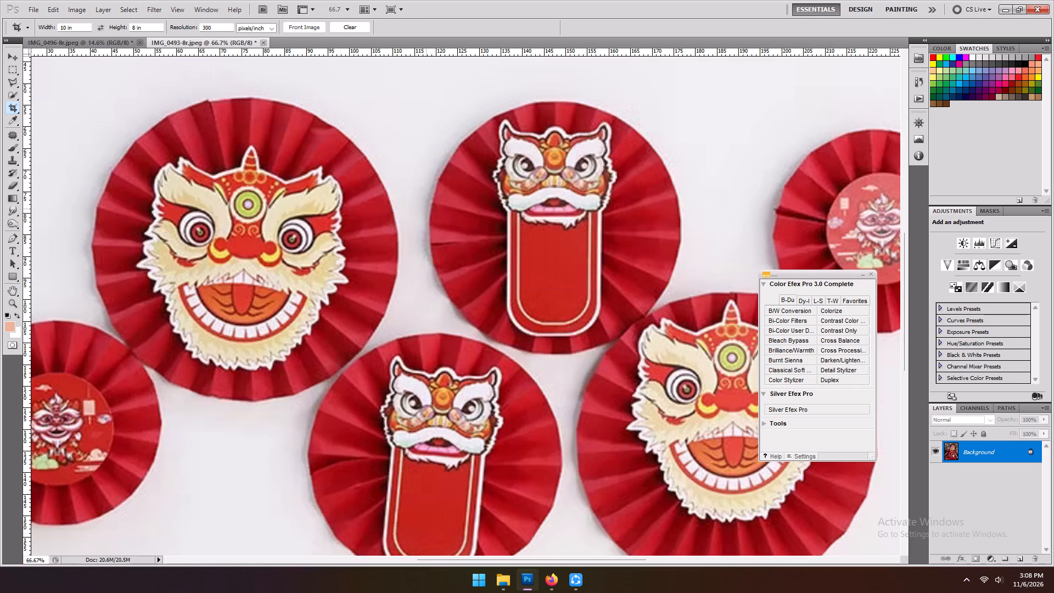
# Close the baby photo IMG_0496-8r, saving its changes as JPEG at quality 12.
pyautogui.hotkey('ctrl', 'w')
pyautogui.press('Return')
pyautogui.press('Return')
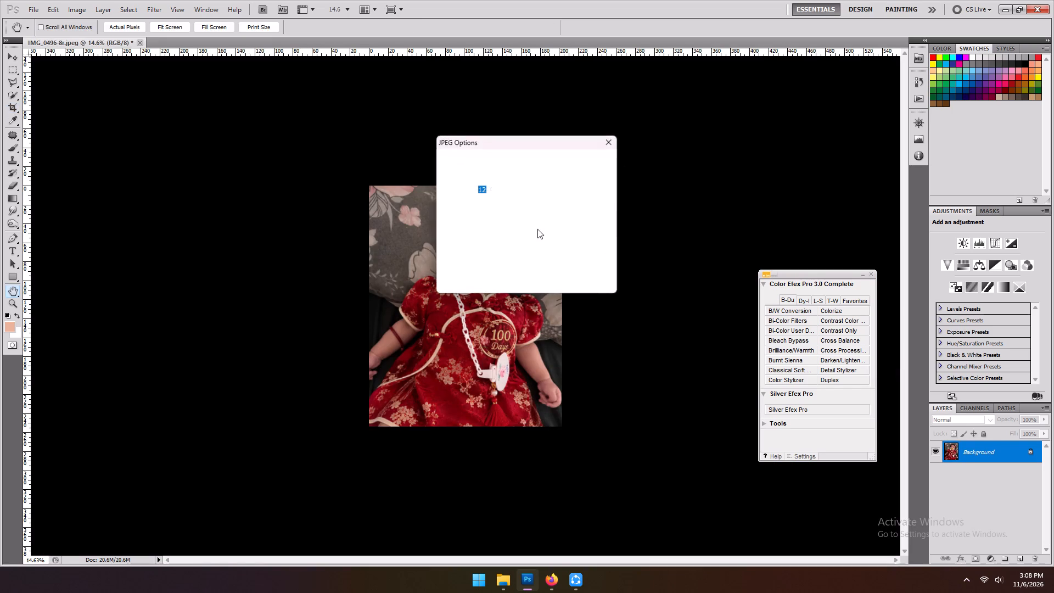
pyautogui.press('Return')
pyautogui.press('Return')
# Switch to folder 577696 in File Explorer and permanently delete IMG_0491.
pyautogui.click(1008, 3)
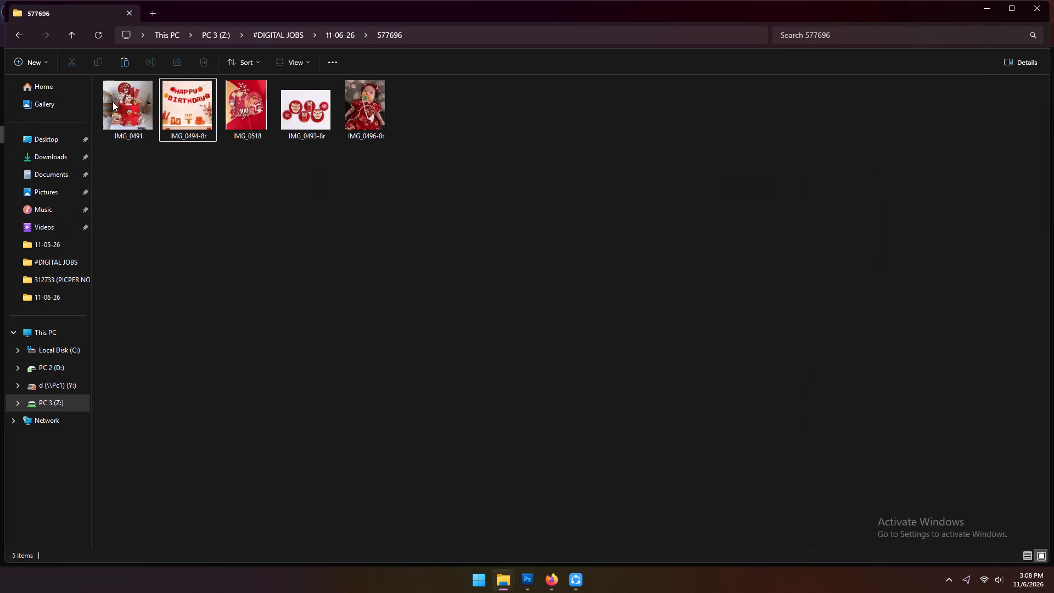
pyautogui.click(131, 103)
pyautogui.rightClick(131, 103)
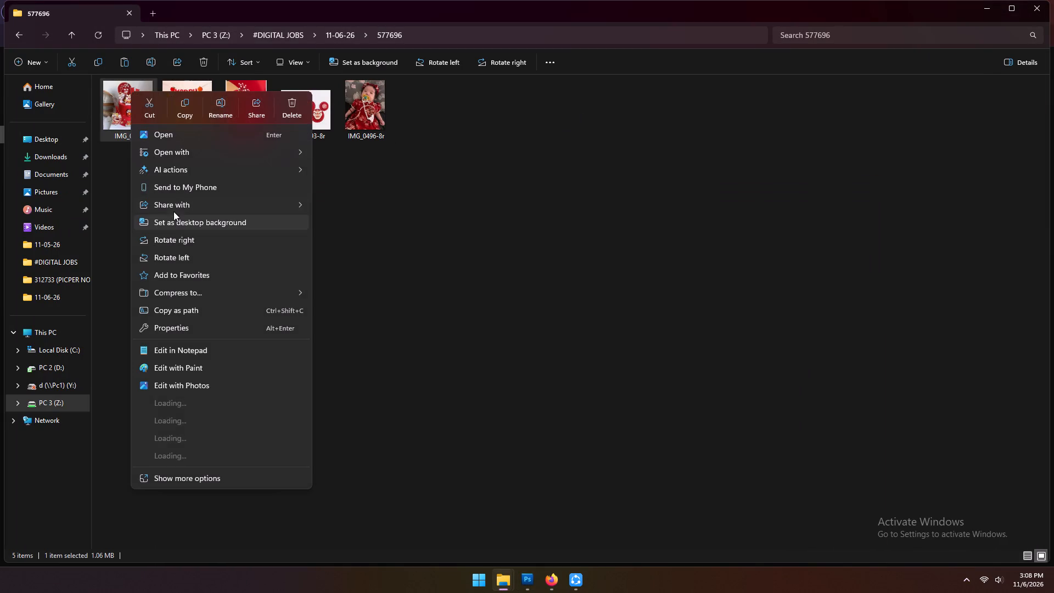
pyautogui.click(296, 110)
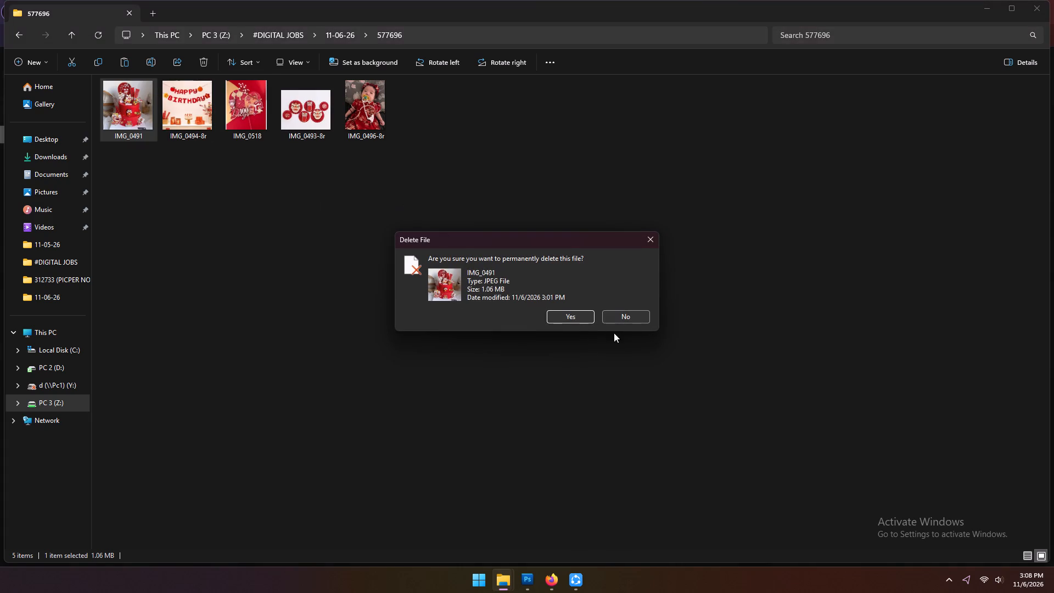
pyautogui.click(586, 319)
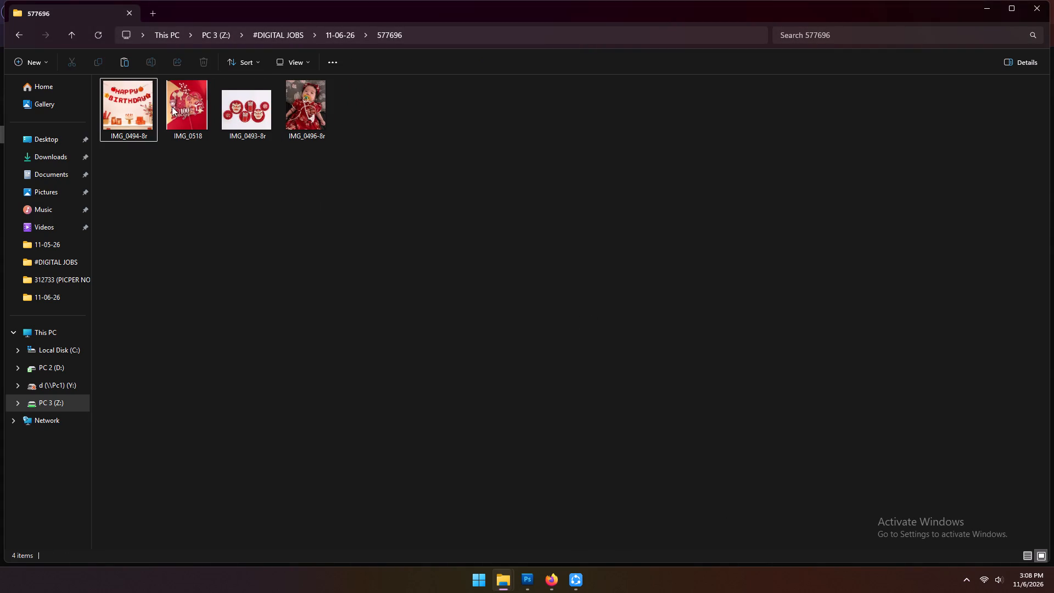
# View IMG_0518 in the photo viewer and close it again.
pyautogui.click(185, 106)
pyautogui.click(185, 105)
pyautogui.moveTo(185, 105); pyautogui.dragTo(464, 421)
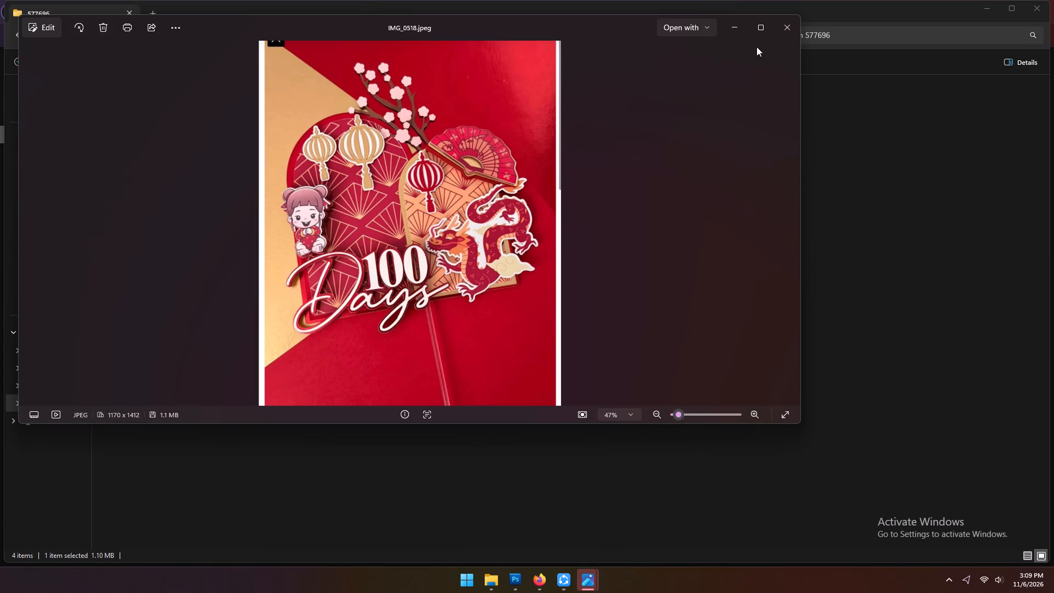
pyautogui.click(792, 30)
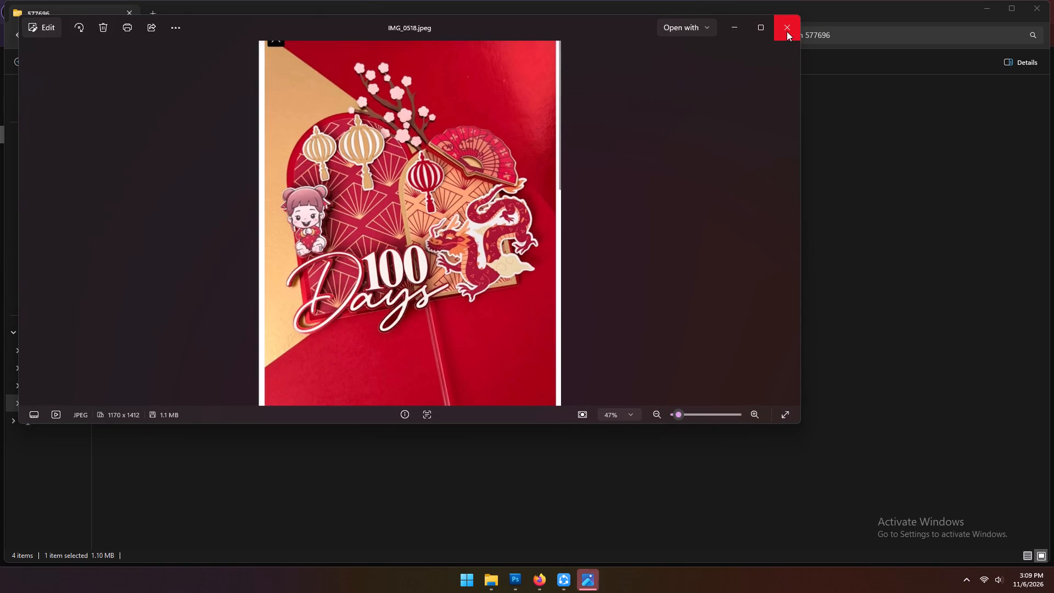
pyautogui.click(787, 31)
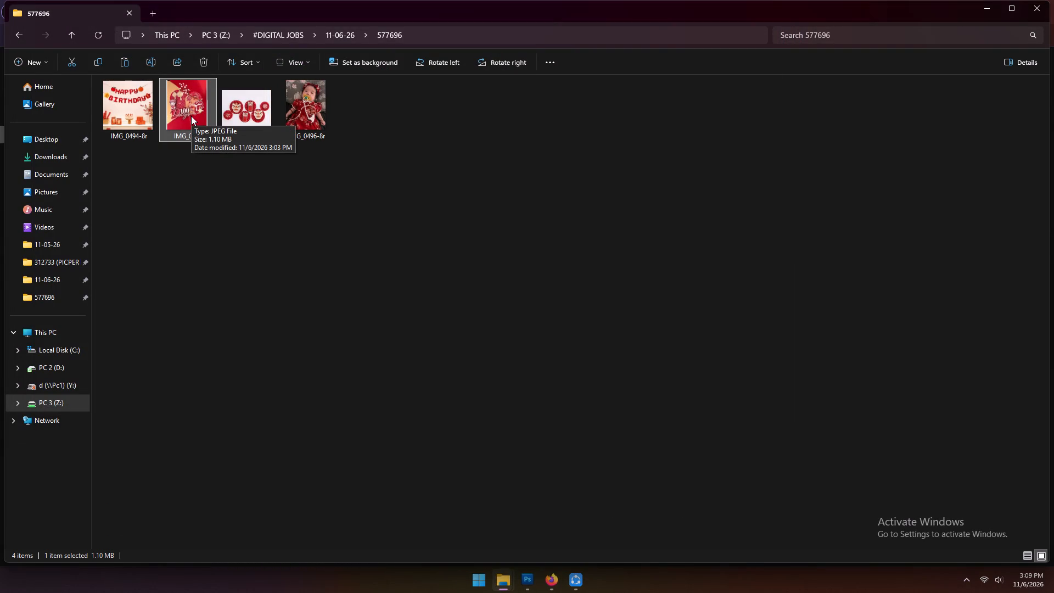
# Open IMG_0518 from folder 577696 in Photoshop as its own document.
pyautogui.moveTo(189, 100); pyautogui.dragTo(534, 586)
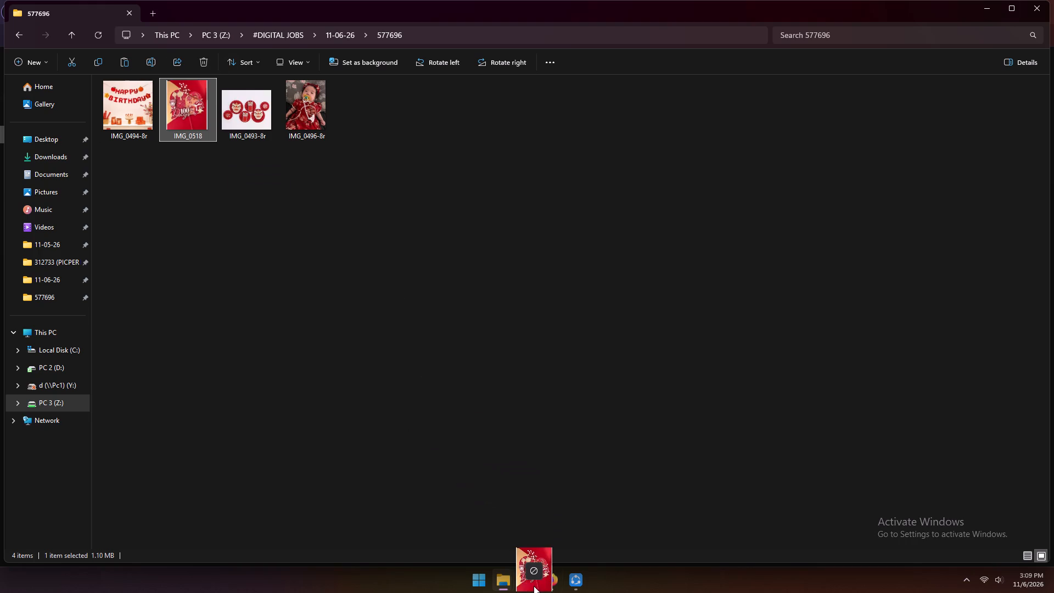
pyautogui.moveTo(534, 586); pyautogui.dragTo(449, 27)
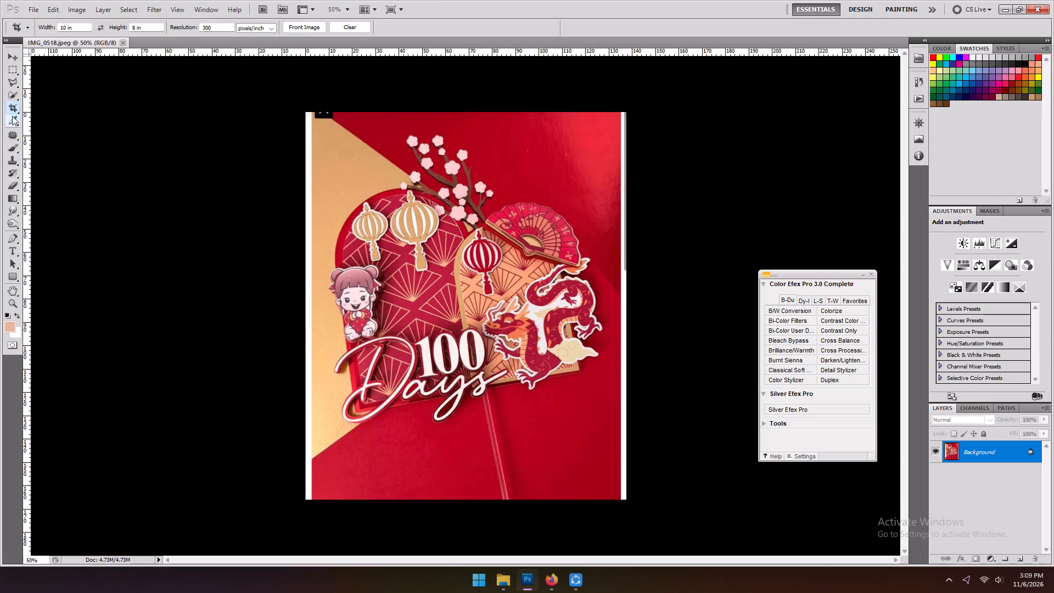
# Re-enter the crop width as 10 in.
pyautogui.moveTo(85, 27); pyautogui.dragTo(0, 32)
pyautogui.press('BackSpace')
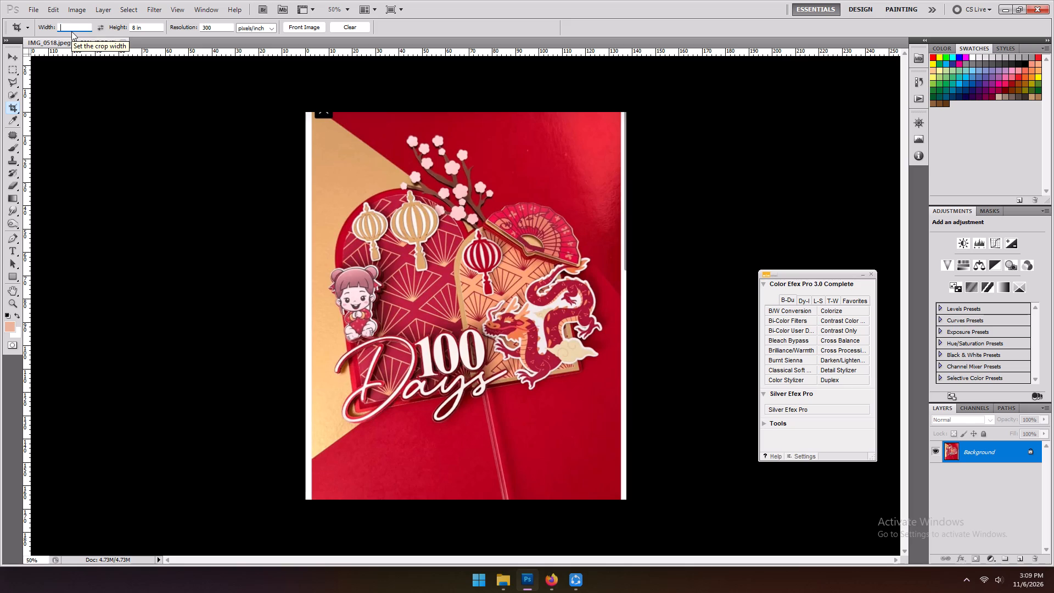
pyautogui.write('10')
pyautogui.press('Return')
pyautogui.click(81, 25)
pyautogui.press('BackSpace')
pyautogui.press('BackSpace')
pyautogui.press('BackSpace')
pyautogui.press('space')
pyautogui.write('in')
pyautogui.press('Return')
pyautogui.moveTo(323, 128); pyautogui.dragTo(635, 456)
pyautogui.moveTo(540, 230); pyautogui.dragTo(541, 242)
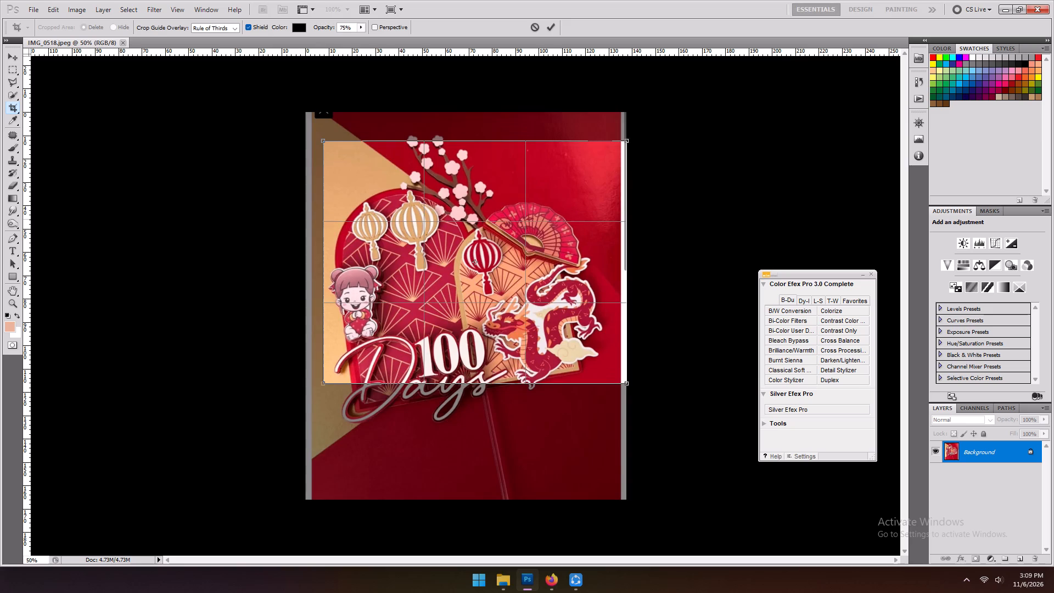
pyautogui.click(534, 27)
# Swap the crop dimensions to 8 in wide by 10 in high.
pyautogui.click(97, 27)
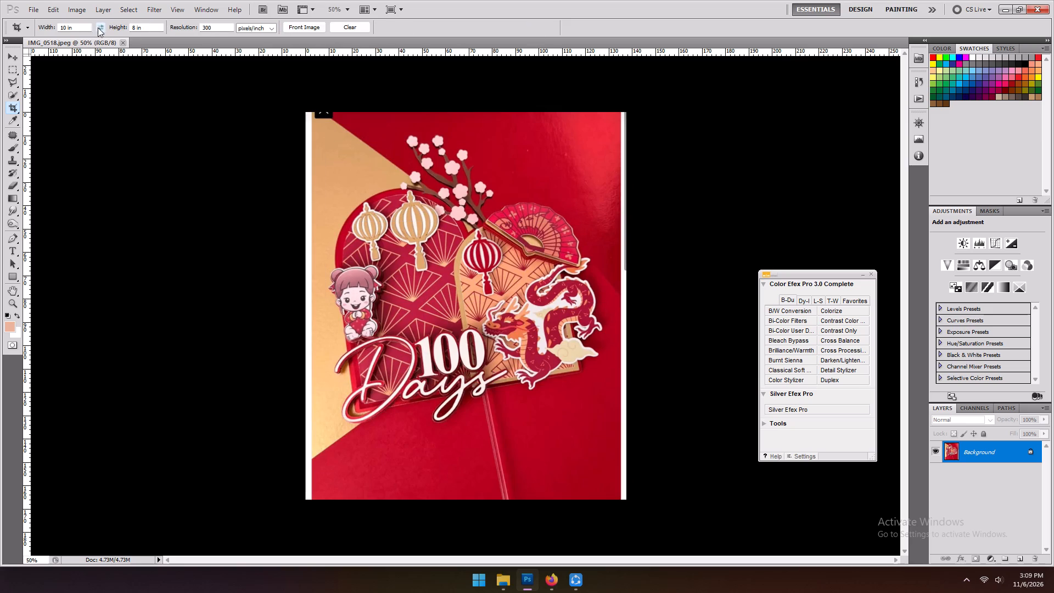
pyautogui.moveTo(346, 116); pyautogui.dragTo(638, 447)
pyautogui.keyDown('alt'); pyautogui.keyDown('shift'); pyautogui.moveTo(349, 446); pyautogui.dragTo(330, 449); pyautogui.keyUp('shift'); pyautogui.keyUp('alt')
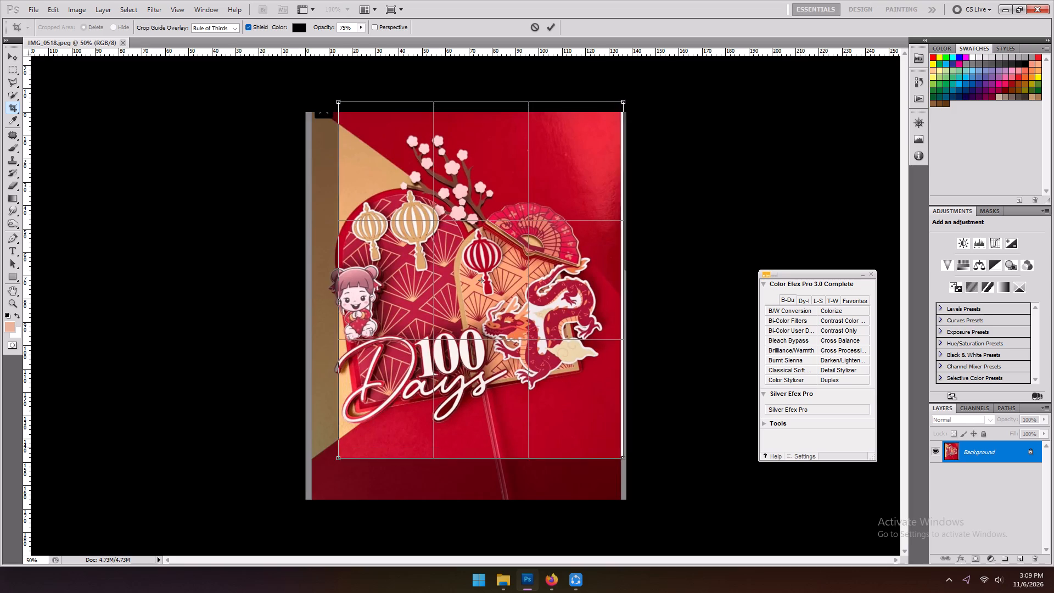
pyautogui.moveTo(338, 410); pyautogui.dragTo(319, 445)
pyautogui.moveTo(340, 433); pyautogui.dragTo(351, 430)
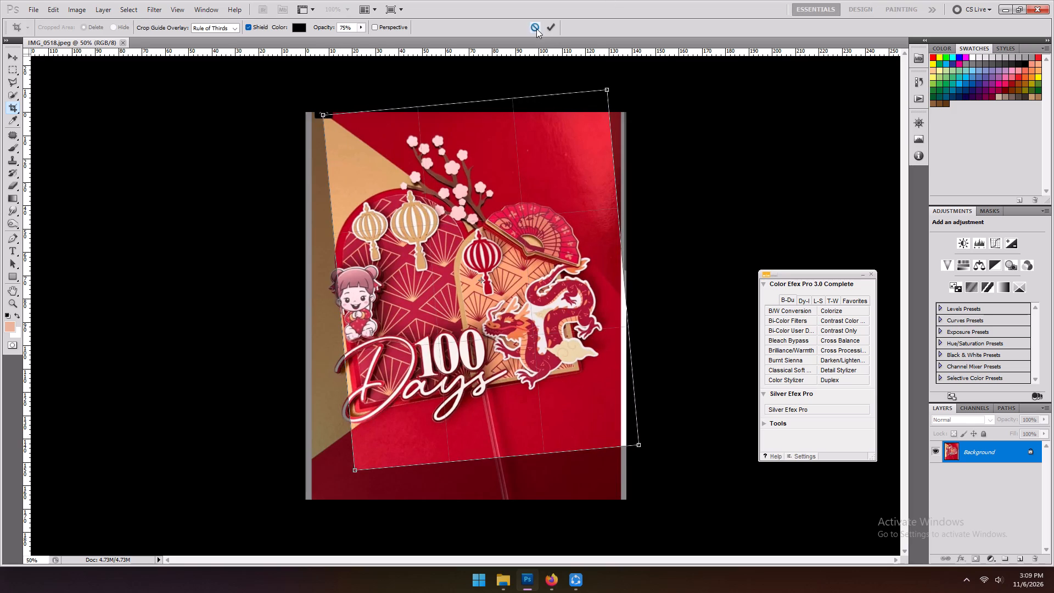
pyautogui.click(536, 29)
# Crop IMG_0518 to 8 by 10 in around the 100 Days design, leaving out the white strips along both sides.
pyautogui.moveTo(343, 121); pyautogui.dragTo(655, 459)
pyautogui.moveTo(528, 346); pyautogui.dragTo(514, 341)
pyautogui.keyDown('alt'); pyautogui.keyDown('shift'); pyautogui.moveTo(604, 456); pyautogui.dragTo(603, 458); pyautogui.keyUp('shift'); pyautogui.keyUp('alt')
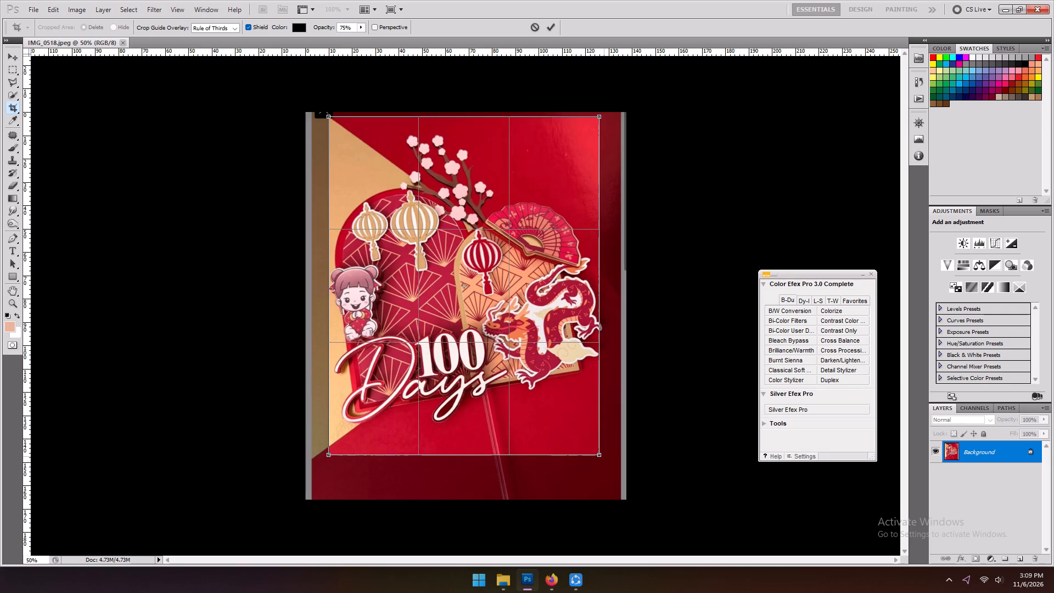
pyautogui.keyDown('alt'); pyautogui.keyDown('shift'); pyautogui.moveTo(603, 458); pyautogui.dragTo(608, 468); pyautogui.keyUp('shift'); pyautogui.keyUp('alt')
pyautogui.moveTo(561, 405); pyautogui.dragTo(565, 416)
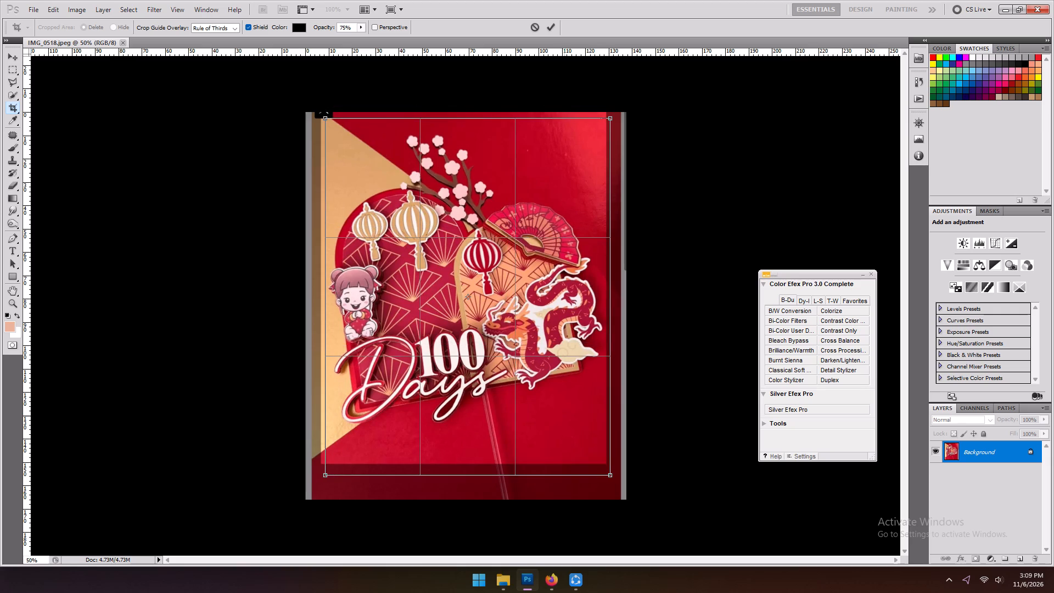
pyautogui.moveTo(565, 416); pyautogui.dragTo(565, 416)
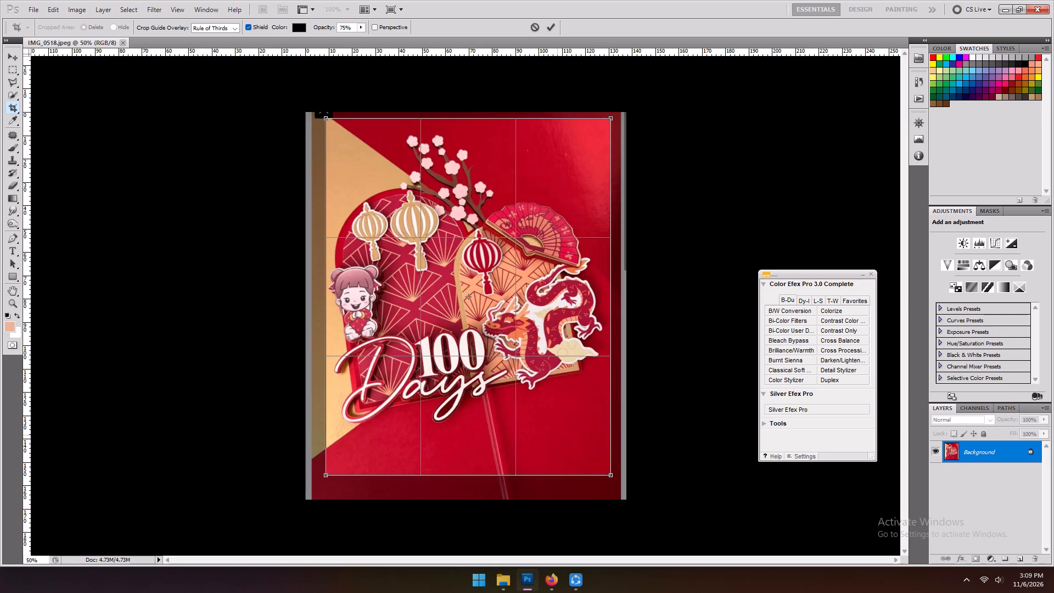
pyautogui.press('Up')
pyautogui.press('Up')
pyautogui.press('Up')
pyautogui.press('Up')
pyautogui.press('Up')
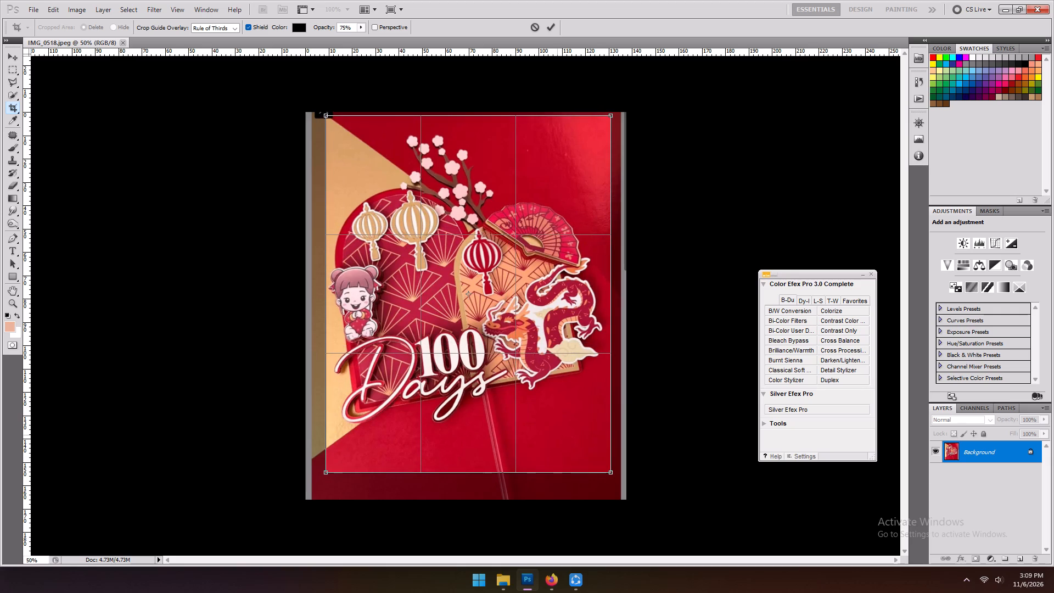
pyautogui.press('Up')
pyautogui.press('Return')
# Check the whole cropped IMG_0518 and close it, saving the changes as JPEG.
pyautogui.keyDown('alt'); pyautogui.scroll(1, 564, 432); pyautogui.keyUp('alt')
pyautogui.keyDown('alt'); pyautogui.scroll(-11, 562, 431); pyautogui.keyUp('alt')
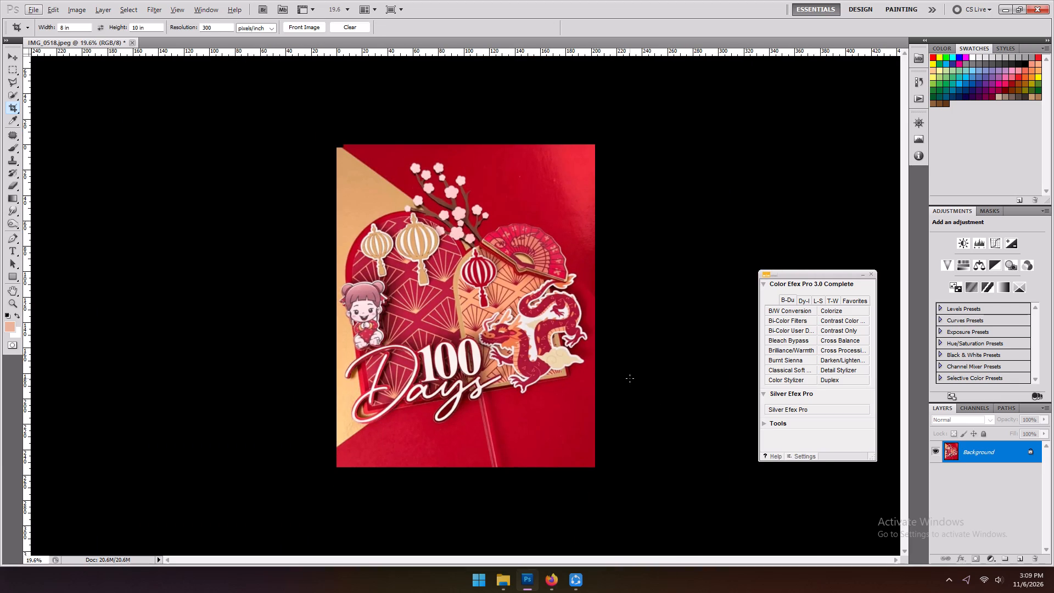
pyautogui.moveTo(630, 378); pyautogui.dragTo(623, 369)
pyautogui.hotkey('ctrl', 'w')
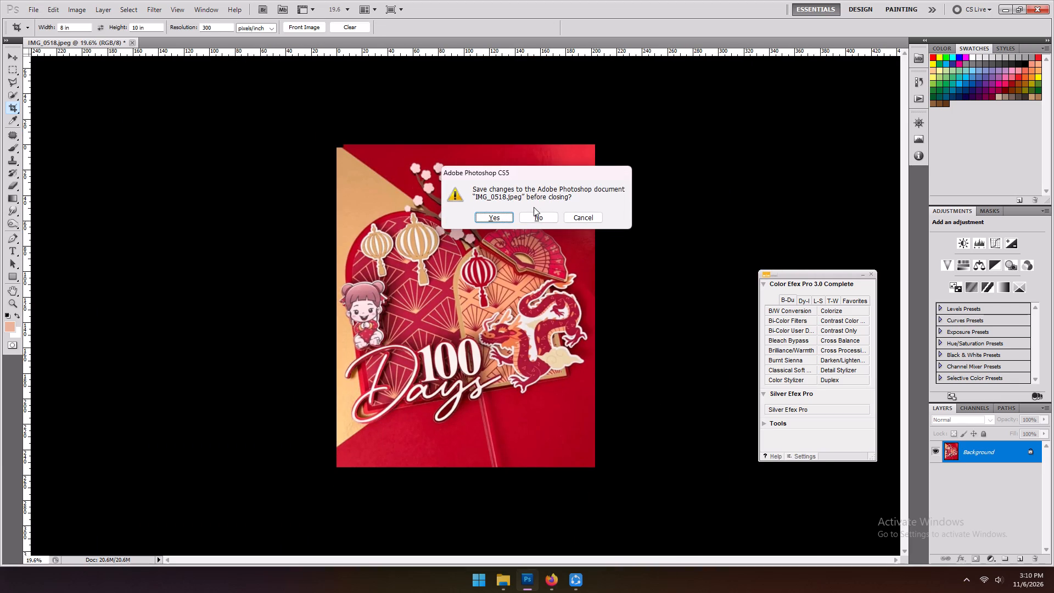
pyautogui.press('Return')
pyautogui.press('Return')
pyautogui.press('Return')
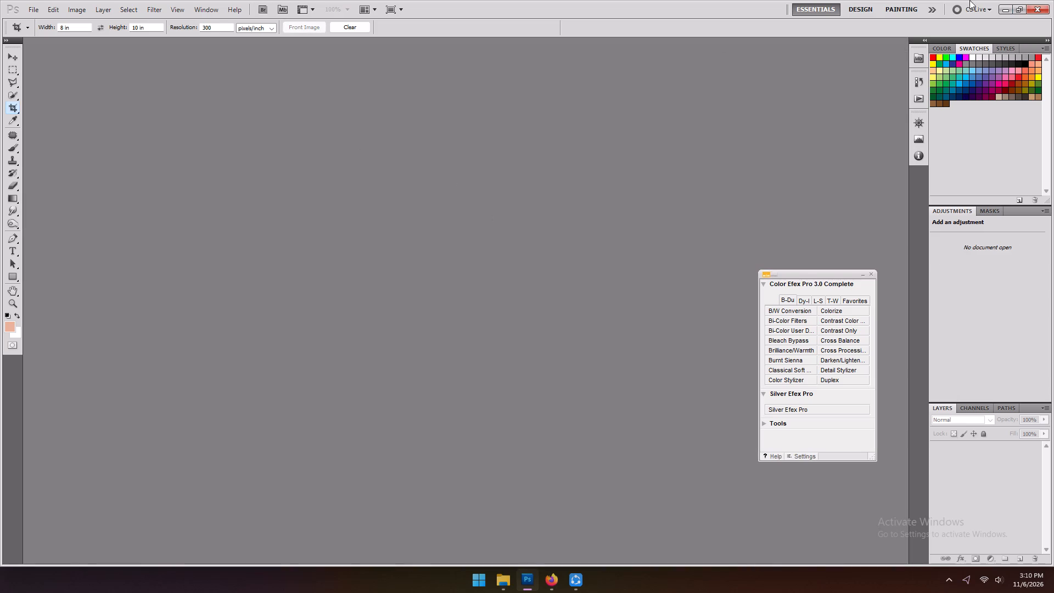
# Switch to folder 577696 in File Explorer and bring up the file actions for IMG_0494-8r.
pyautogui.click(1003, 5)
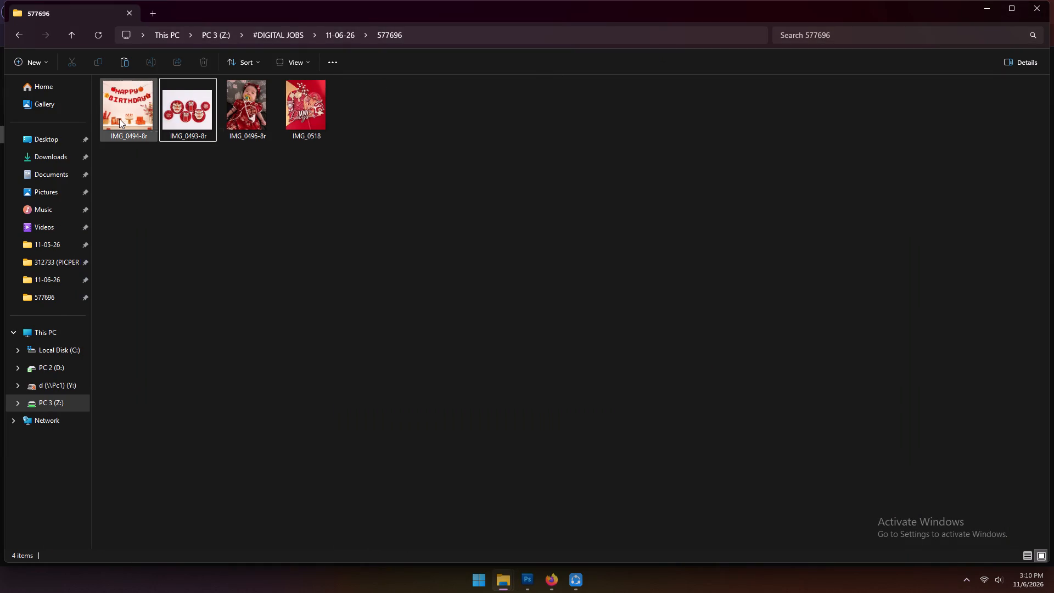
pyautogui.rightClick(135, 121)
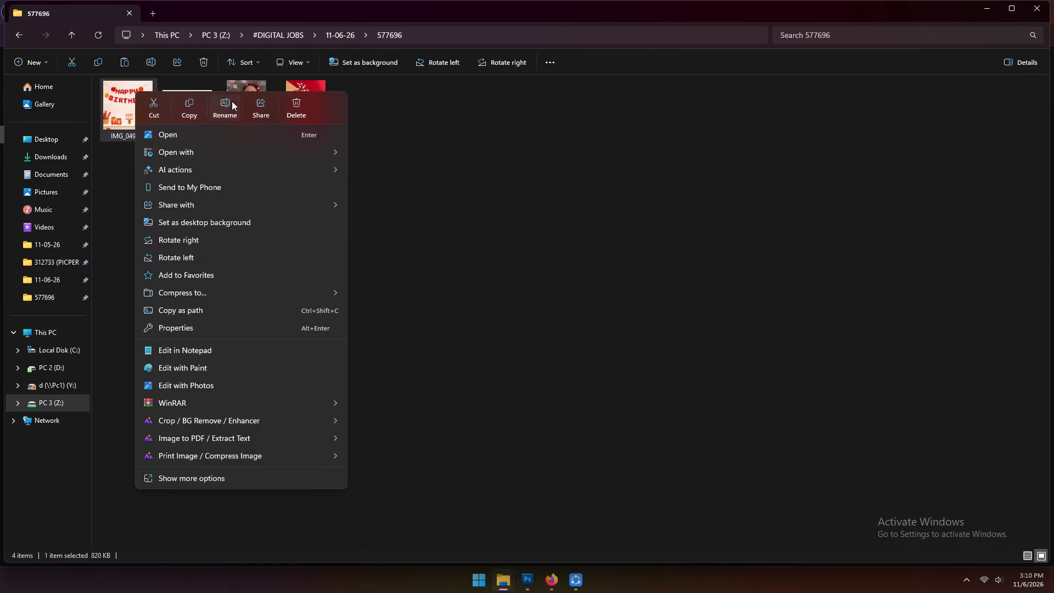
# Permanently delete IMG_0494-8r from folder 577696.
pyautogui.click(296, 106)
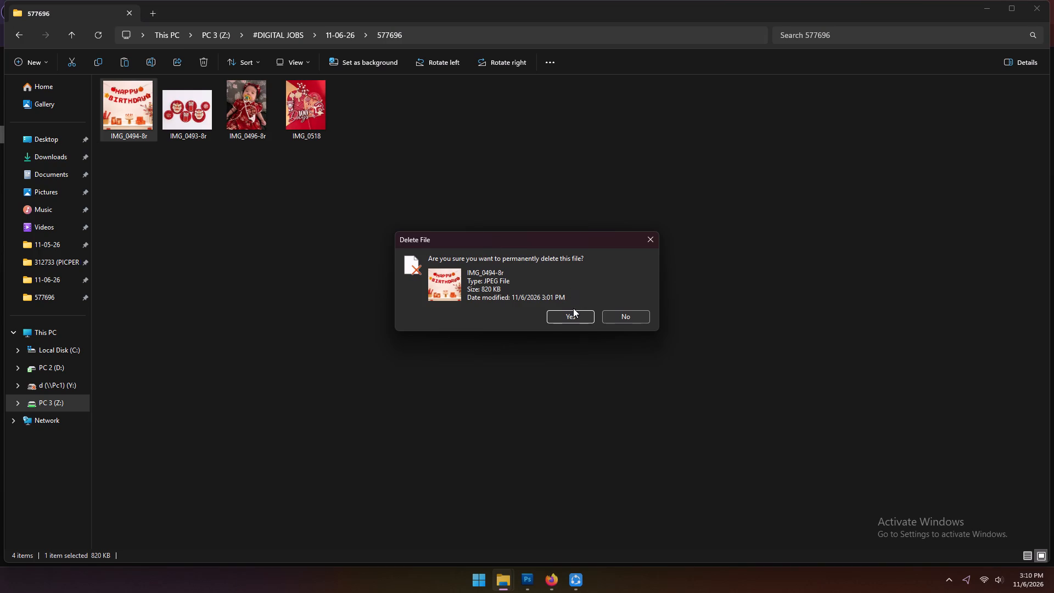
pyautogui.click(573, 308)
pyautogui.click(564, 311)
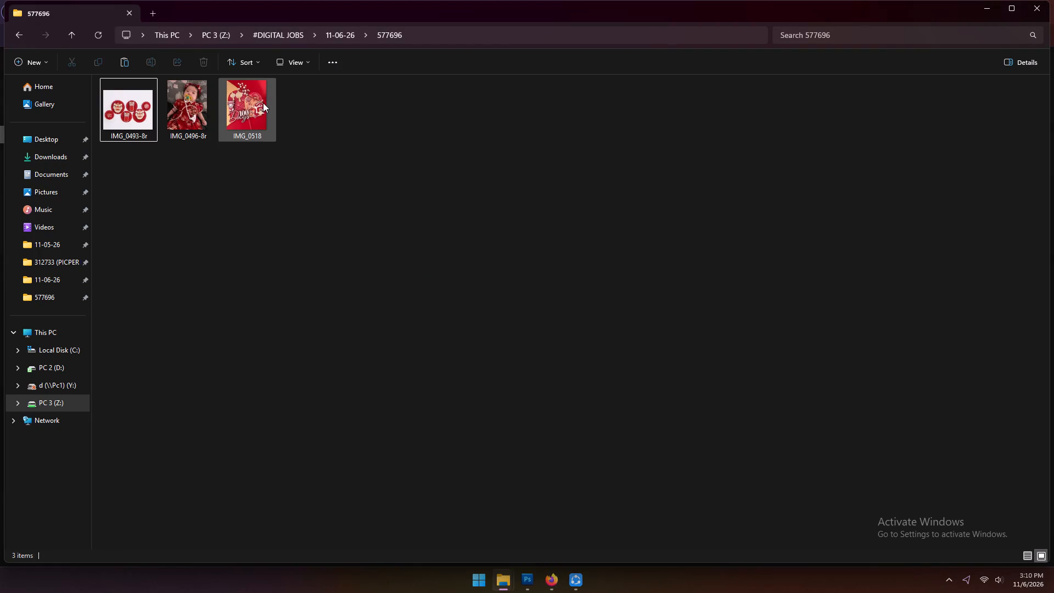
# Rename the 100 Days design file IMG_0518 as IMG_0518-8R.
pyautogui.click(263, 103)
pyautogui.rightClick(263, 103)
pyautogui.click(350, 109)
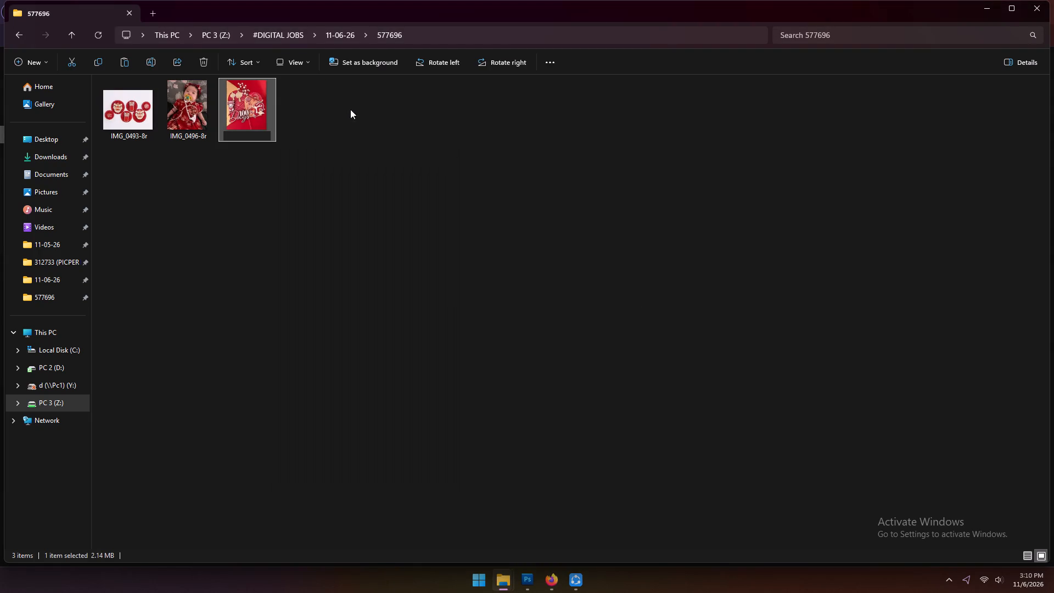
pyautogui.click(265, 136)
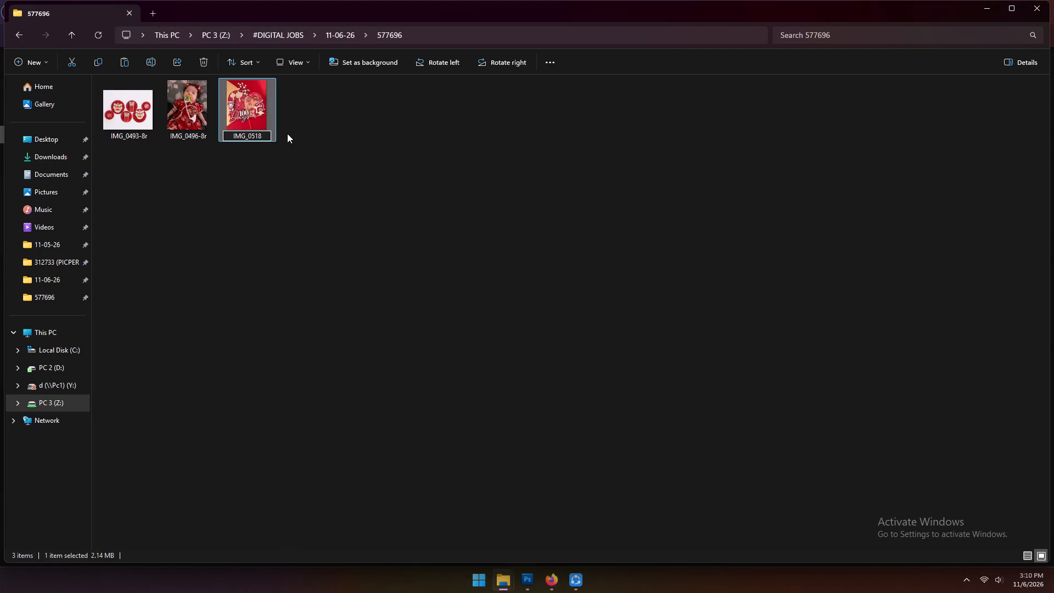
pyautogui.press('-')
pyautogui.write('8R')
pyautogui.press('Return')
pyautogui.click(395, 133)
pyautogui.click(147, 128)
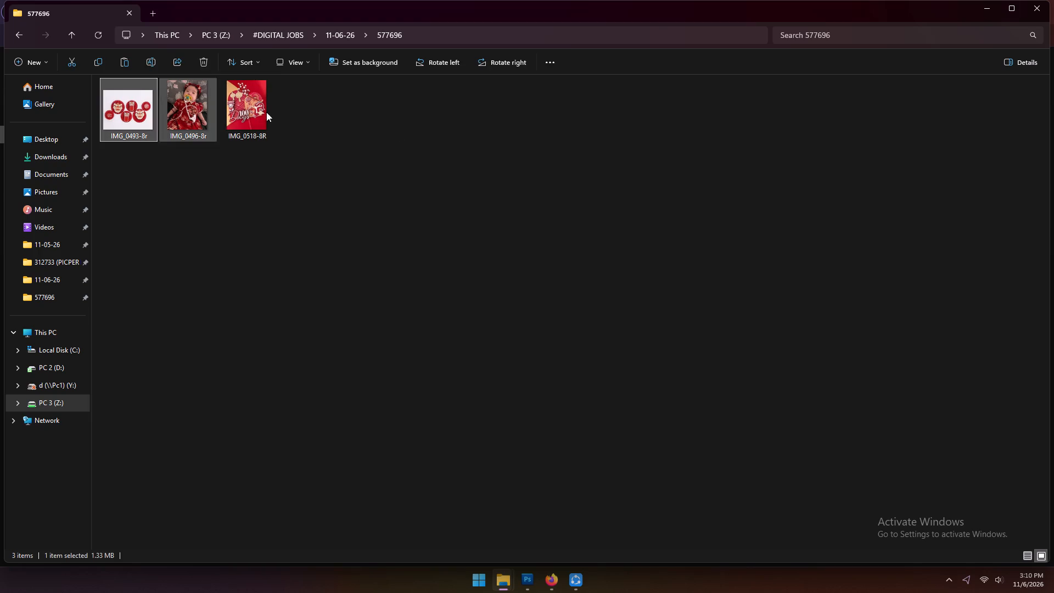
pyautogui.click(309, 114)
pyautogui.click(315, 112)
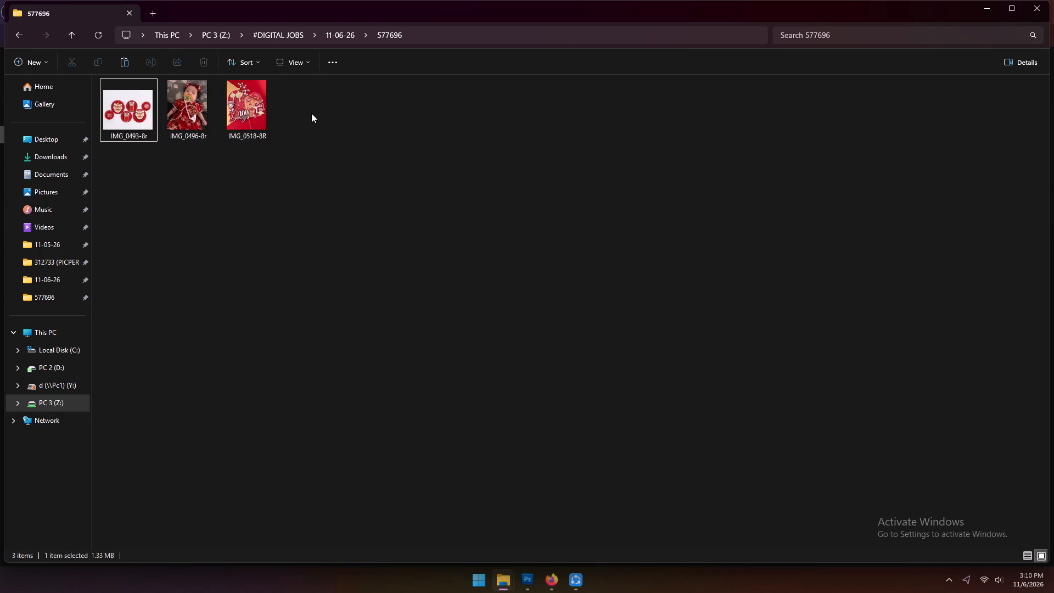
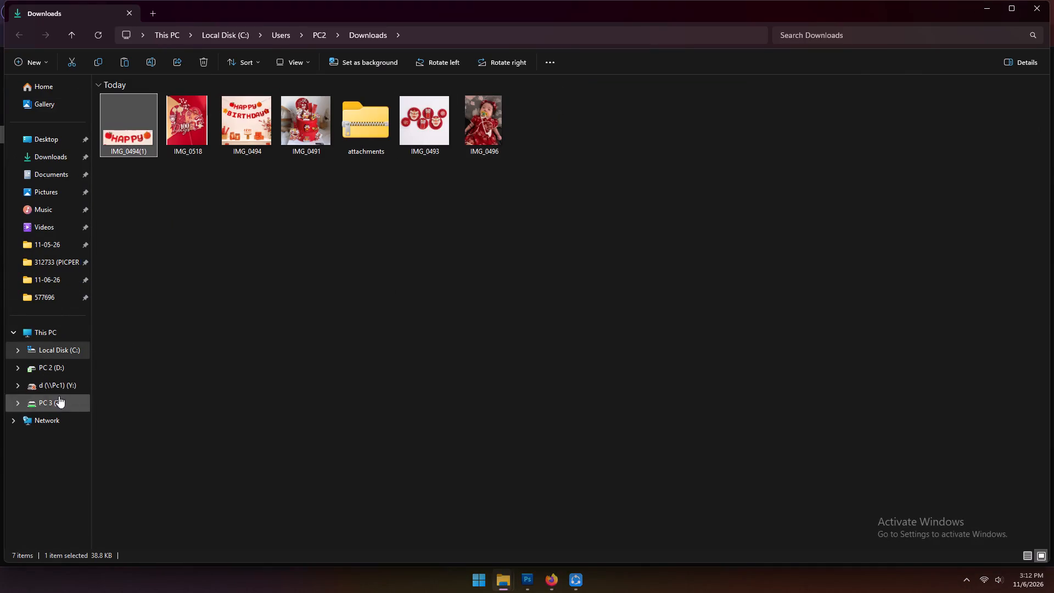
# Paste the copied IMG_0494(1) into job folder 577696, inside 11-06-26 under #DIGITAL JOBS on the PC 3 (Z:) drive.
pyautogui.click(64, 396)
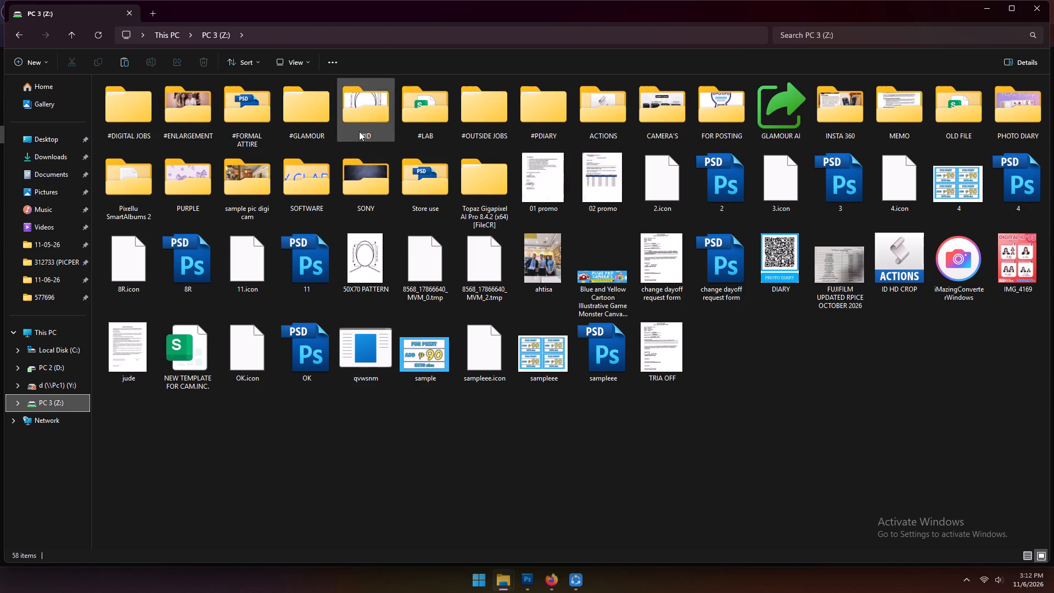
pyautogui.doubleClick(147, 118)
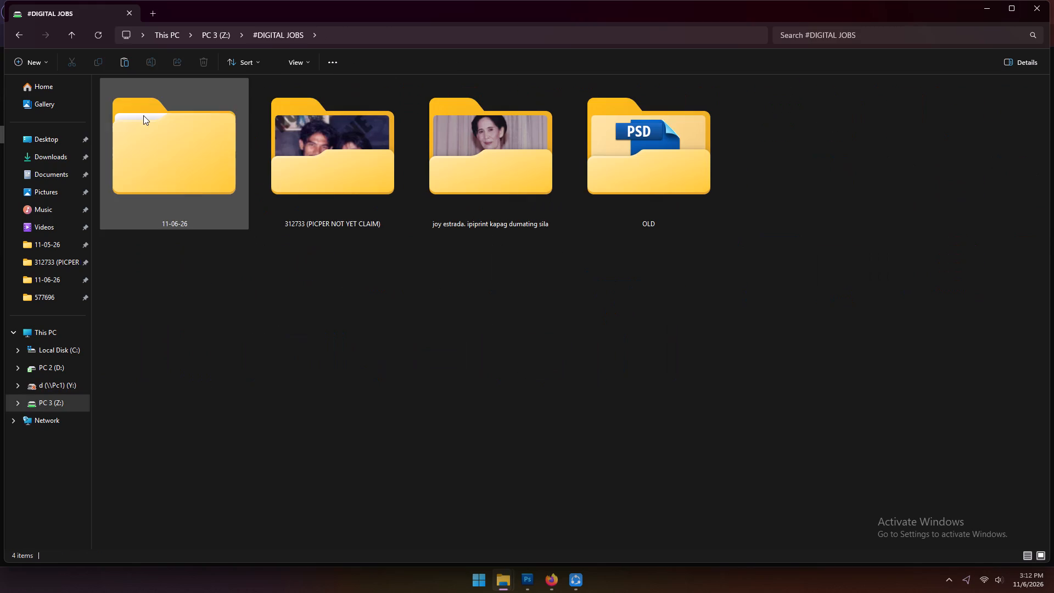
pyautogui.doubleClick(197, 173)
pyautogui.doubleClick(184, 146)
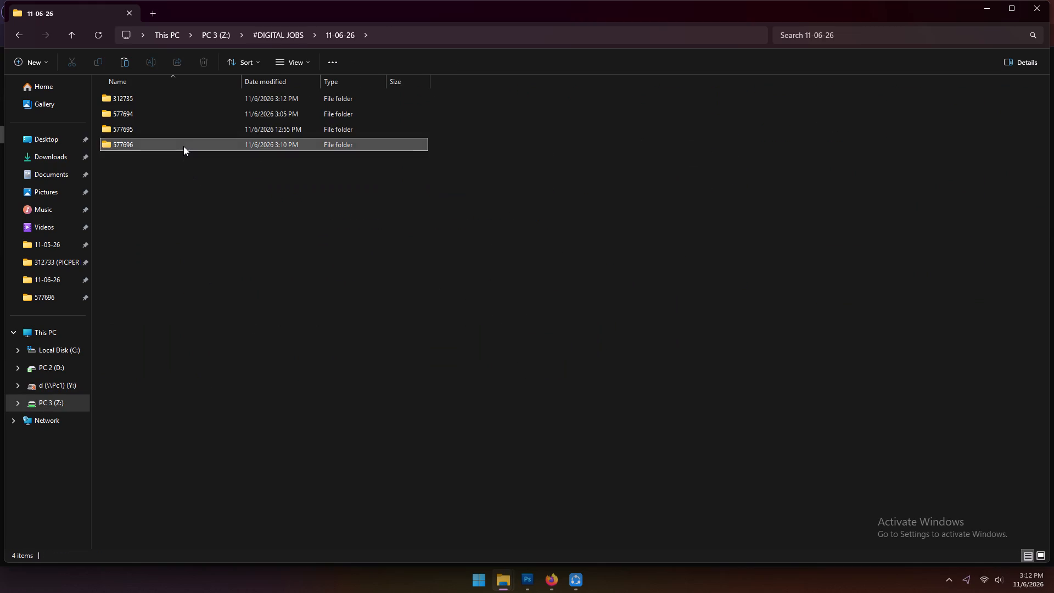
pyautogui.rightClick(307, 118)
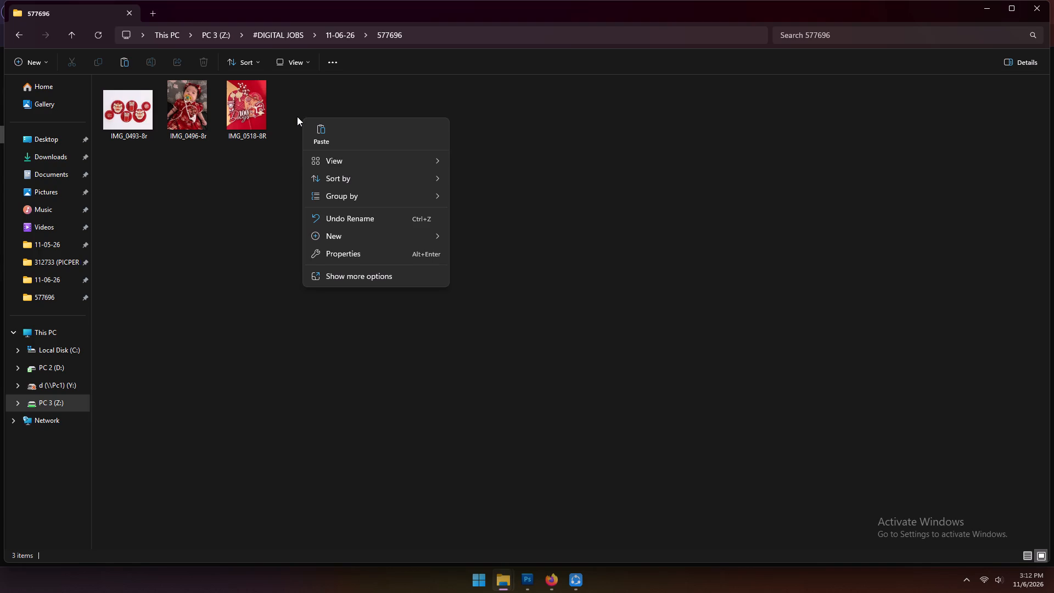
pyautogui.click(326, 130)
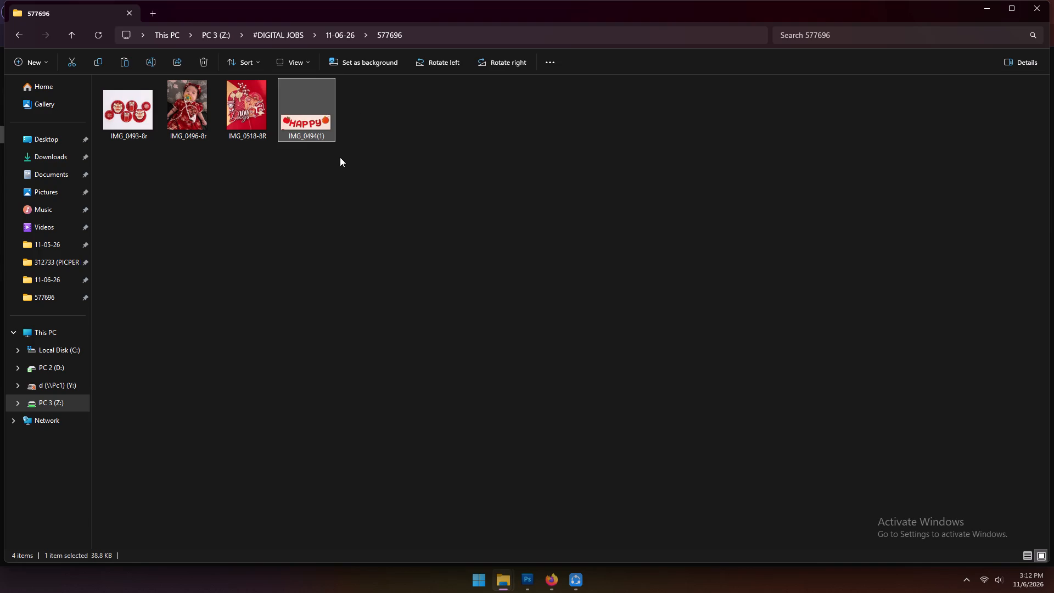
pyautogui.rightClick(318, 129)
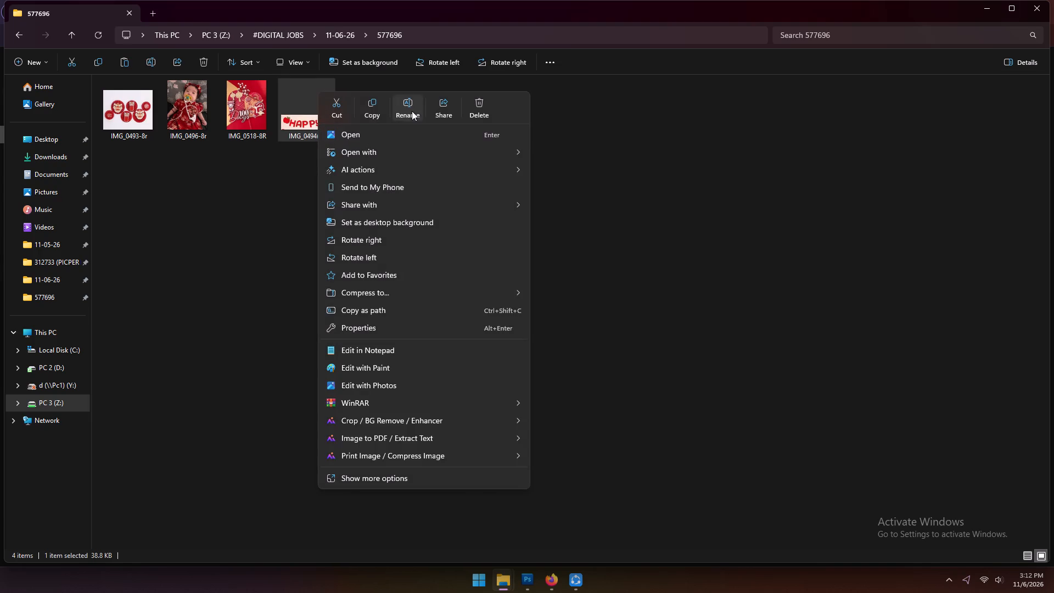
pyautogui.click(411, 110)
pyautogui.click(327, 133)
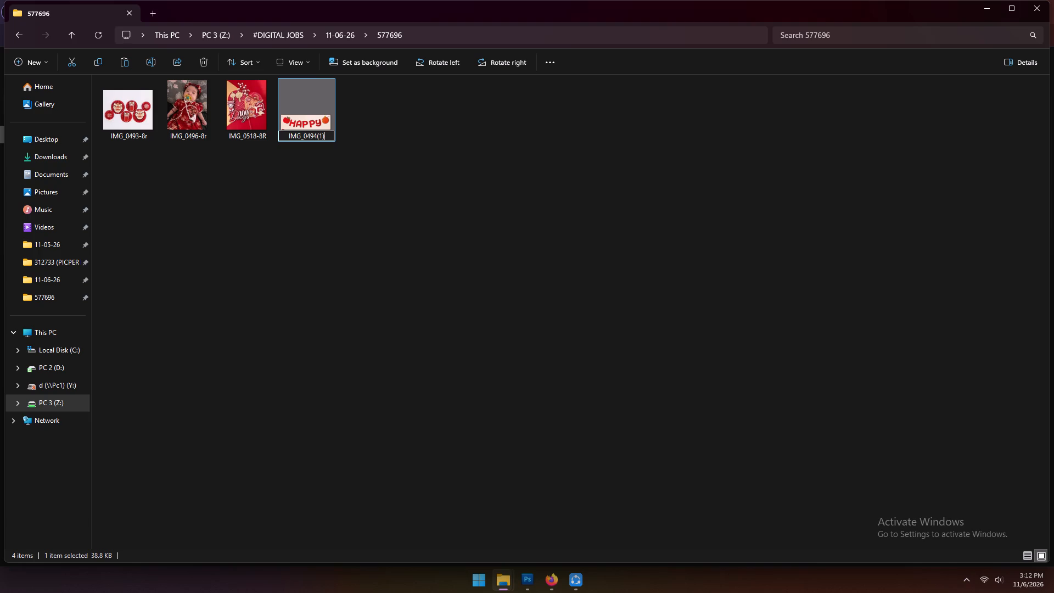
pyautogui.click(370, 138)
# Open IMG_0494(1) from folder 577696 in Photoshop.
pyautogui.moveTo(317, 109); pyautogui.dragTo(566, 466)
pyautogui.moveTo(725, 357); pyautogui.dragTo(725, 350)
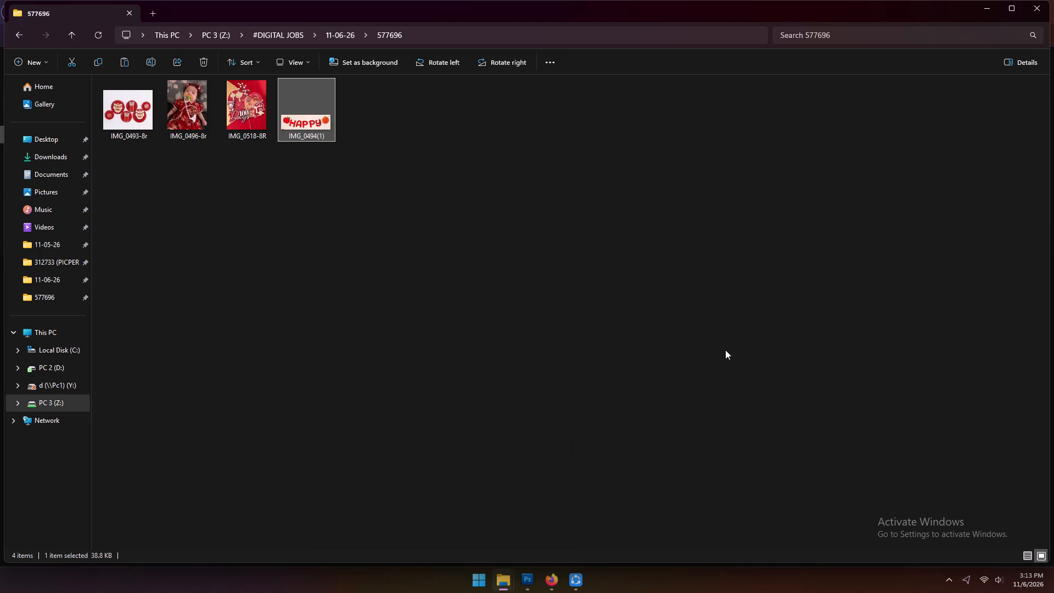
pyautogui.moveTo(725, 350); pyautogui.dragTo(724, 346)
pyautogui.moveTo(306, 128); pyautogui.dragTo(525, 575)
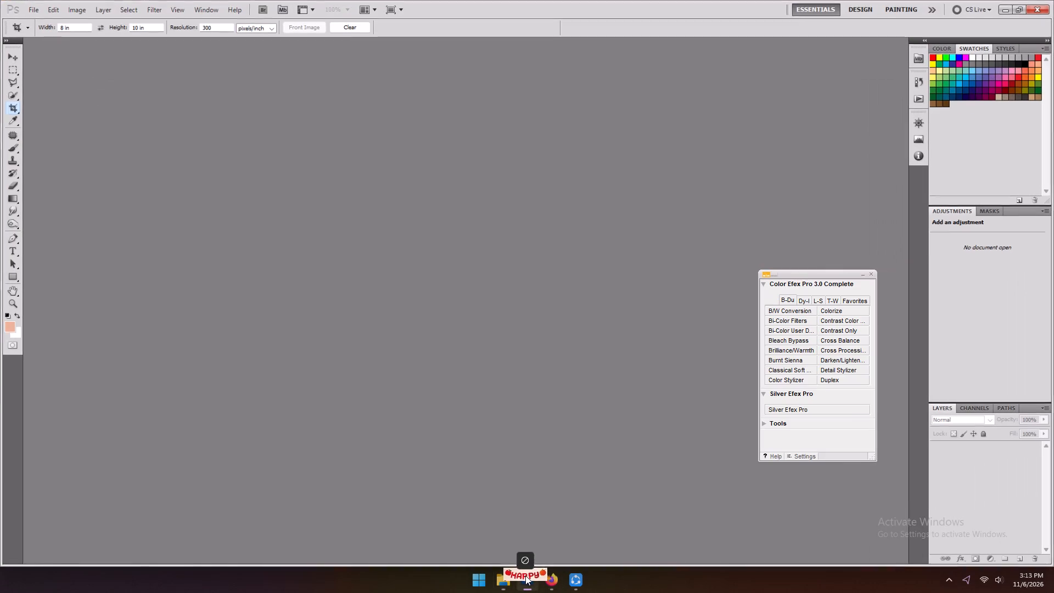
pyautogui.moveTo(525, 575); pyautogui.dragTo(534, 32)
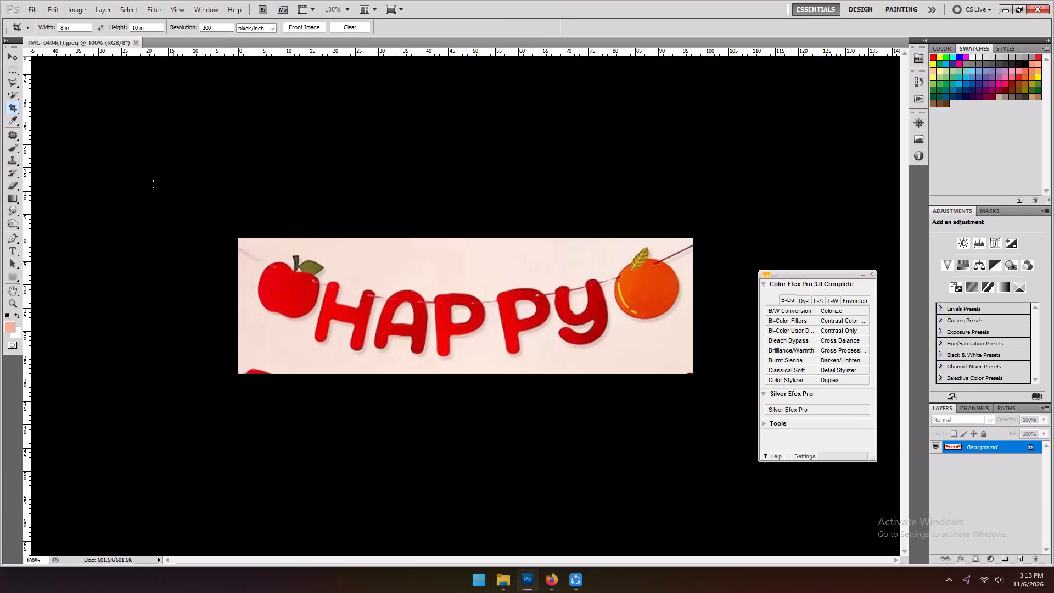
# Set the crop size to 4 in wide by 6 in high.
pyautogui.moveTo(75, 28); pyautogui.dragTo(0, 33)
pyautogui.press('BackSpace')
pyautogui.write('4 IN')
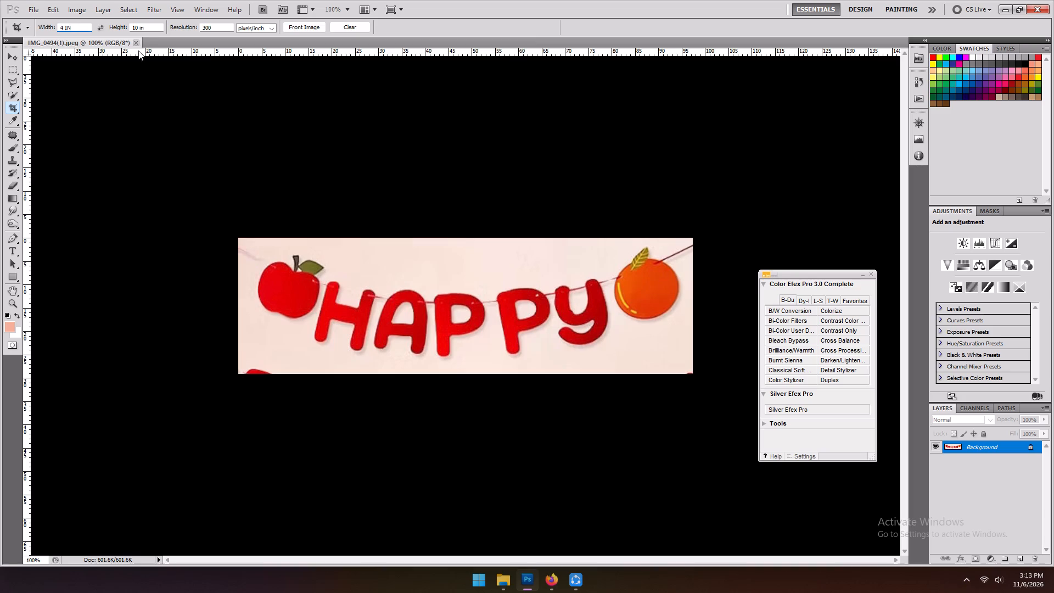
pyautogui.moveTo(151, 27); pyautogui.dragTo(100, 29)
pyautogui.press('BackSpace')
pyautogui.write('6in')
pyautogui.press('Return')
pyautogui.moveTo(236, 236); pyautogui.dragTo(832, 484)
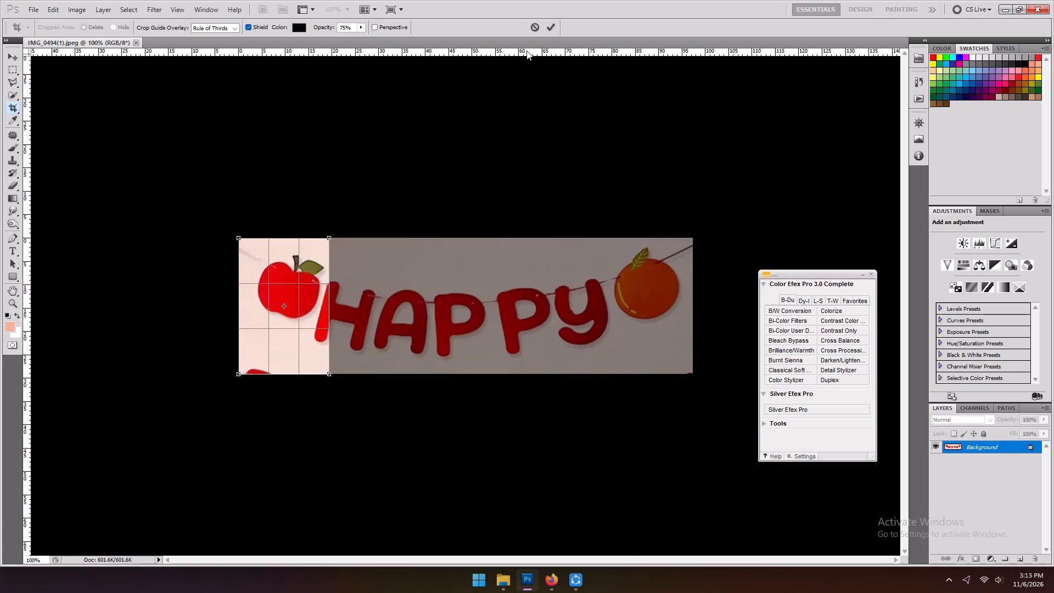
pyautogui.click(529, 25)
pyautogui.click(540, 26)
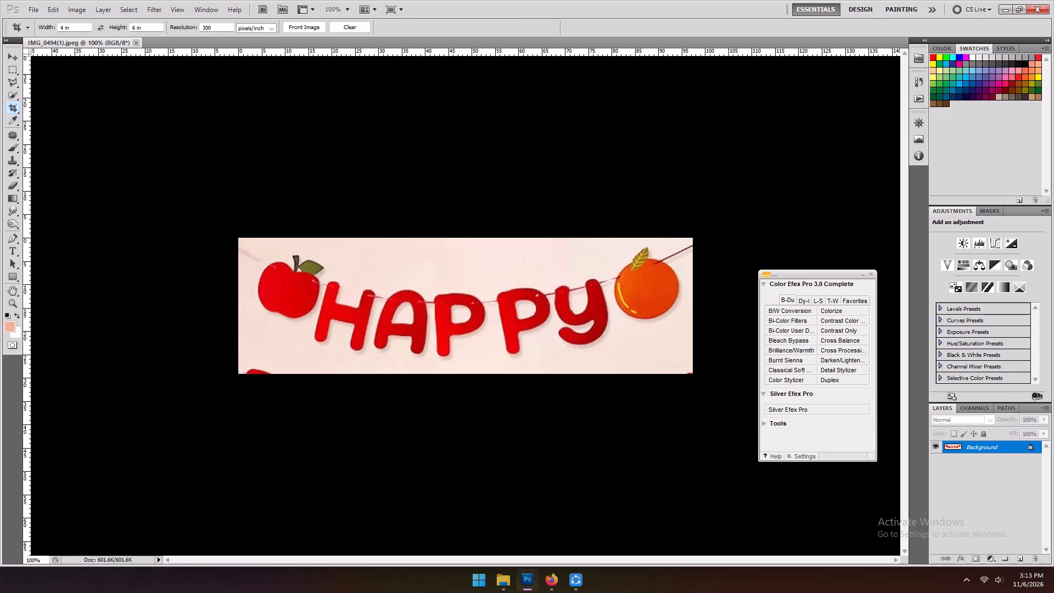
# Swap the crop dimensions to 6 in wide by 4 in high.
pyautogui.click(98, 26)
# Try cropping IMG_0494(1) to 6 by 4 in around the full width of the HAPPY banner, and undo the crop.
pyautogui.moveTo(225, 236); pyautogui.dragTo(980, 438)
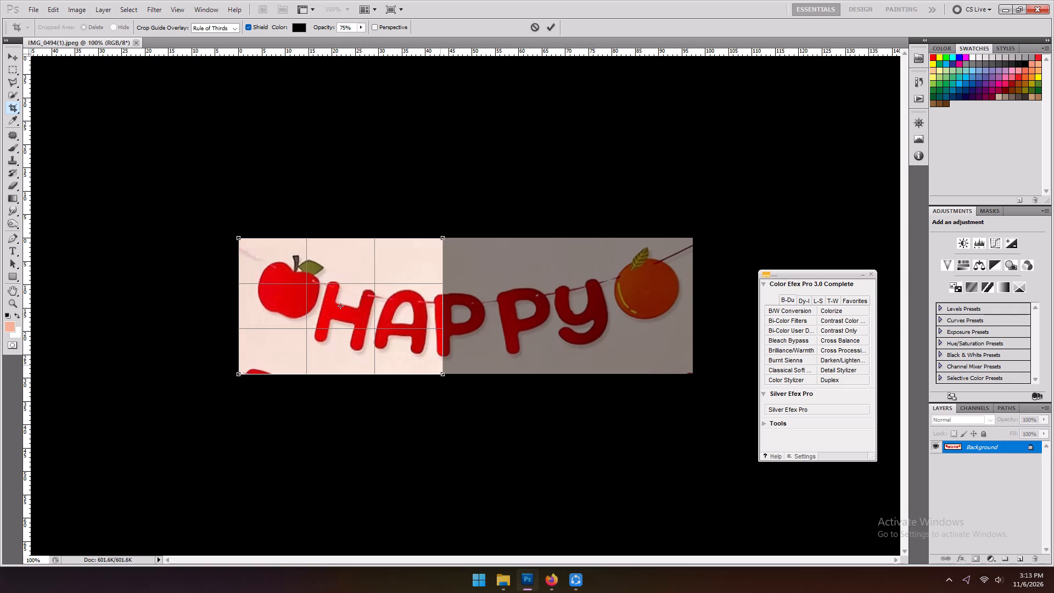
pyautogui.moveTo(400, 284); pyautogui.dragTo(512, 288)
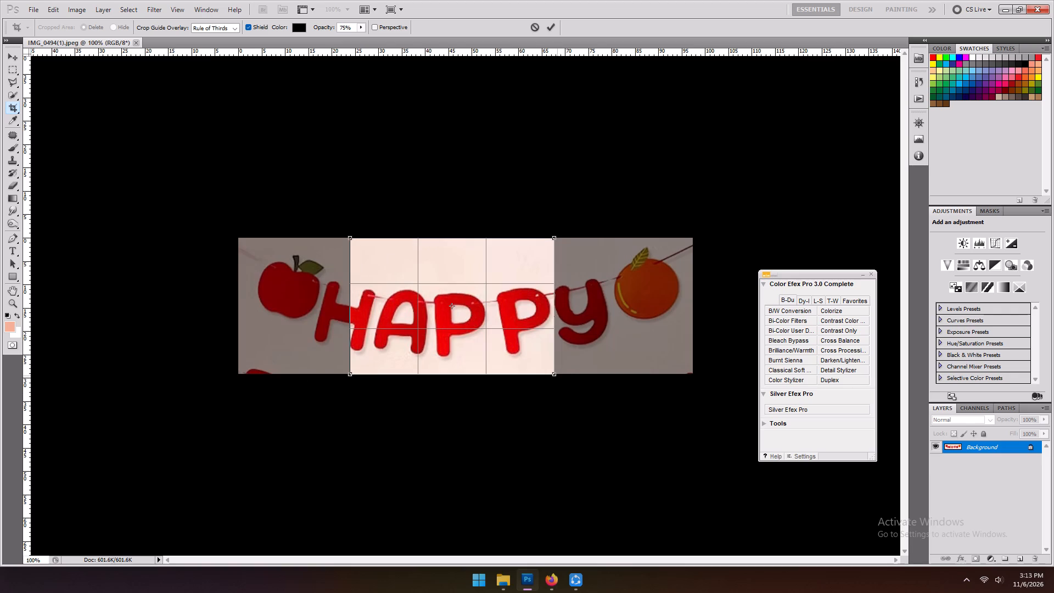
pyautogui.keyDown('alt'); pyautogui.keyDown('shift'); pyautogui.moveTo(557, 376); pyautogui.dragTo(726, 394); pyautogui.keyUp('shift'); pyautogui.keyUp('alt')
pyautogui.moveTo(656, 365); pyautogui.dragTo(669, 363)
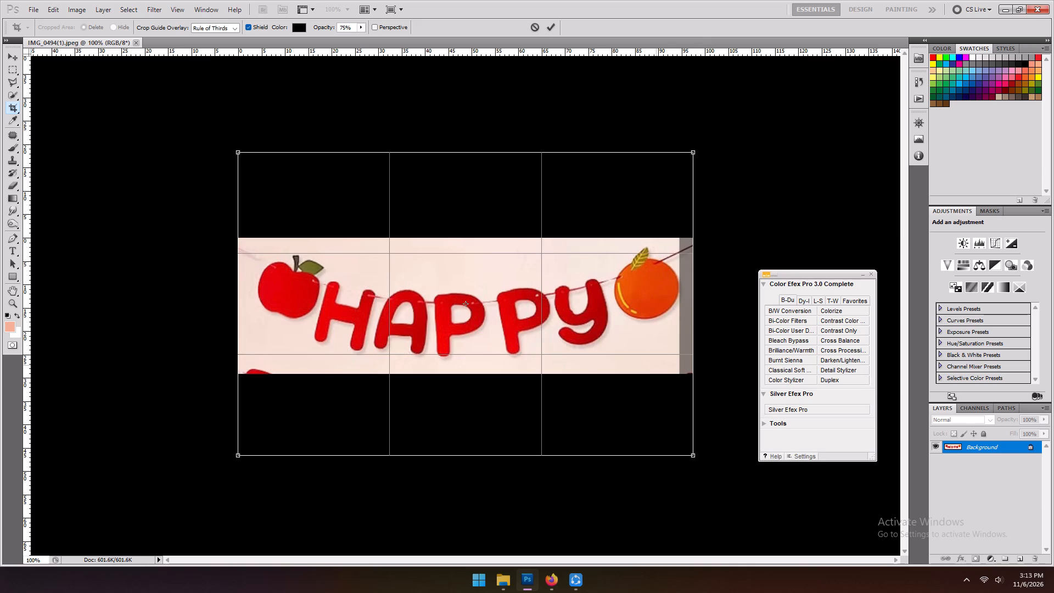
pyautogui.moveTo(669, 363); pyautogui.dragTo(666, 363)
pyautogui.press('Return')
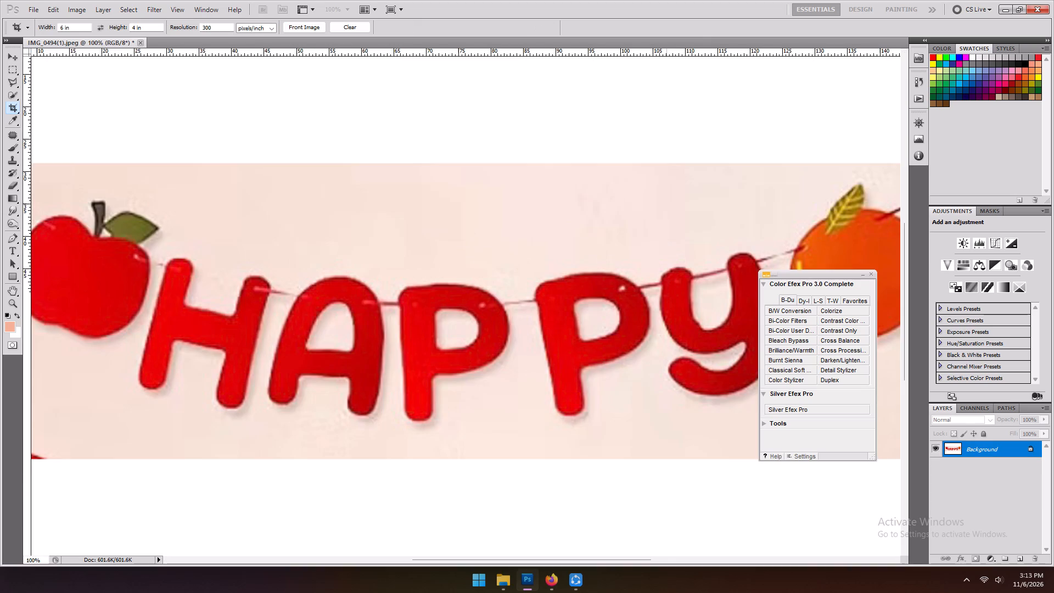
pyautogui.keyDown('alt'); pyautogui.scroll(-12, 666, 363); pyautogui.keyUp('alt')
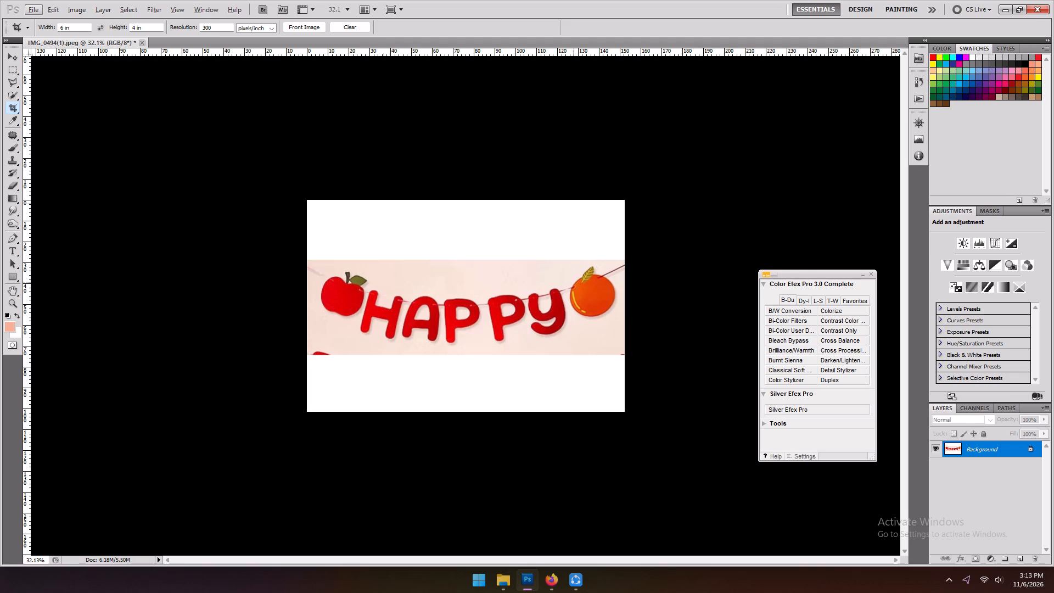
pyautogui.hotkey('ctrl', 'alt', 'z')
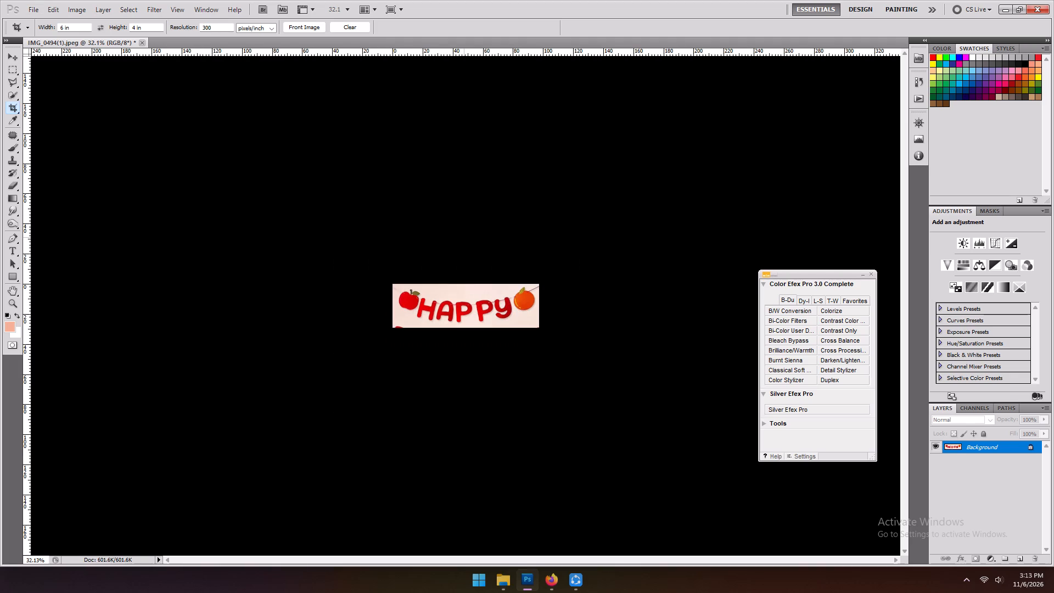
# Frame the full width of the HAPPY banner with a slightly tilted 6 by 4 in crop area extending above and below it.
pyautogui.moveTo(72, 25); pyautogui.dragTo(0, 33)
pyautogui.click(351, 223)
pyautogui.moveTo(383, 269); pyautogui.dragTo(384, 270)
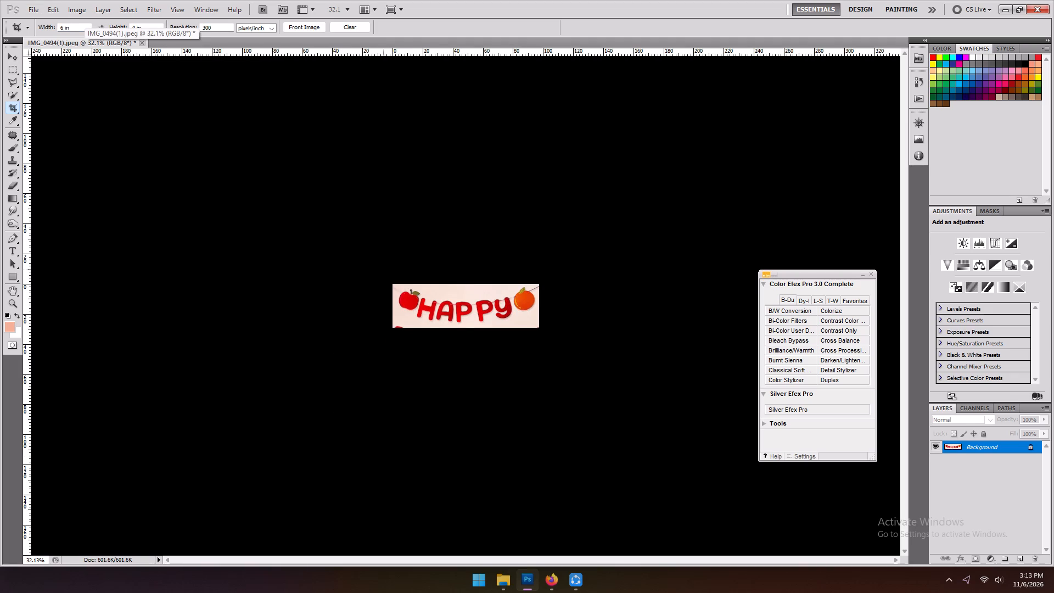
pyautogui.moveTo(384, 270); pyautogui.dragTo(808, 482)
pyautogui.keyDown('alt'); pyautogui.keyDown('shift'); pyautogui.moveTo(459, 328); pyautogui.dragTo(555, 354); pyautogui.keyUp('shift'); pyautogui.keyUp('alt')
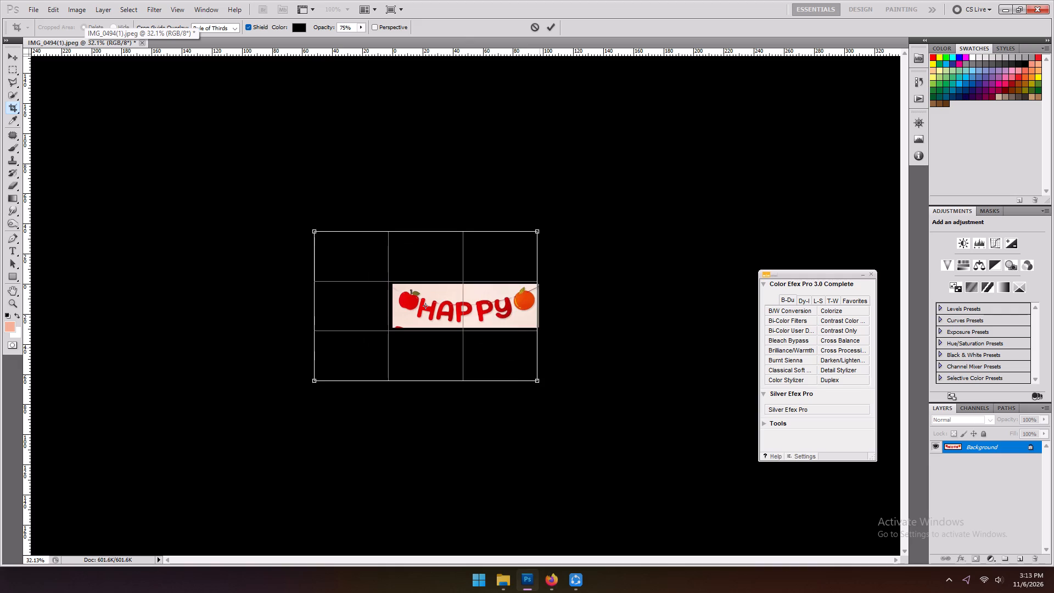
pyautogui.moveTo(540, 348); pyautogui.dragTo(551, 356)
pyautogui.moveTo(461, 301); pyautogui.dragTo(483, 301)
pyautogui.keyDown('alt'); pyautogui.keyDown('shift'); pyautogui.moveTo(557, 381); pyautogui.dragTo(547, 366); pyautogui.keyUp('shift'); pyautogui.keyUp('alt')
pyautogui.moveTo(565, 387); pyautogui.dragTo(567, 381)
pyautogui.keyDown('alt'); pyautogui.keyDown('shift'); pyautogui.moveTo(551, 377); pyautogui.dragTo(457, 300); pyautogui.keyUp('shift'); pyautogui.keyUp('alt')
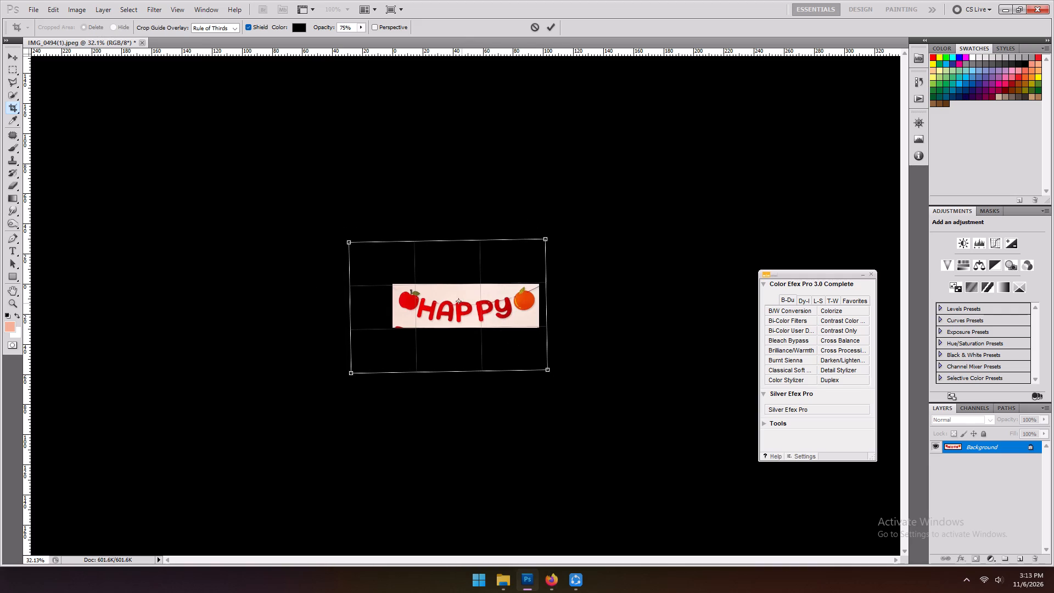
pyautogui.keyDown('alt'); pyautogui.keyDown('shift'); pyautogui.moveTo(457, 300); pyautogui.dragTo(455, 300); pyautogui.keyUp('shift'); pyautogui.keyUp('alt')
pyautogui.keyDown('alt'); pyautogui.keyDown('shift'); pyautogui.moveTo(548, 370); pyautogui.dragTo(533, 357); pyautogui.keyUp('shift'); pyautogui.keyUp('alt')
pyautogui.moveTo(495, 319); pyautogui.dragTo(498, 320)
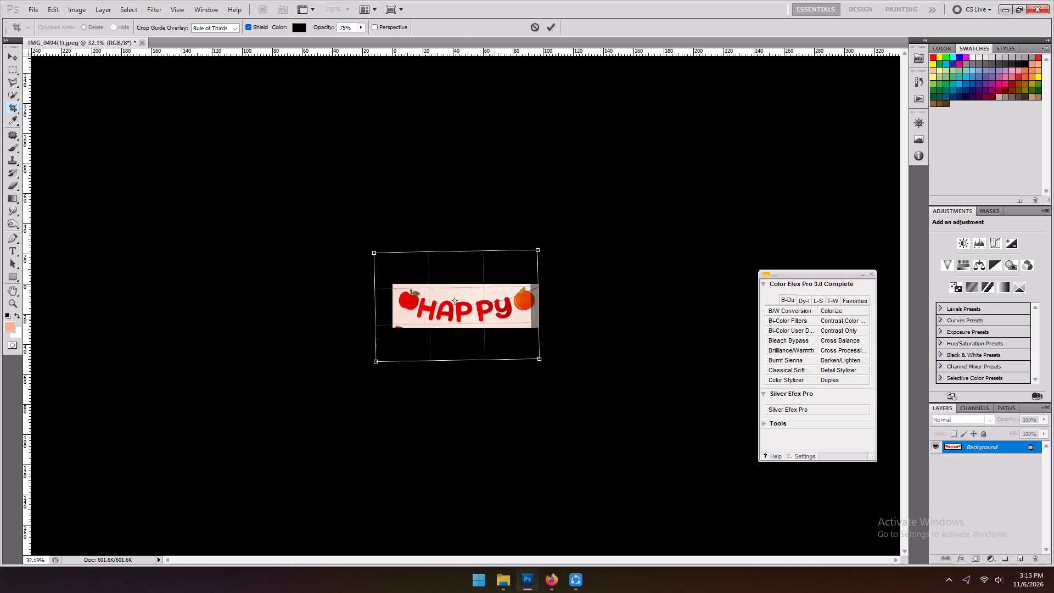
pyautogui.moveTo(498, 320); pyautogui.dragTo(508, 320)
pyautogui.keyDown('alt'); pyautogui.keyDown('shift'); pyautogui.moveTo(544, 356); pyautogui.dragTo(540, 350); pyautogui.keyUp('shift'); pyautogui.keyUp('alt')
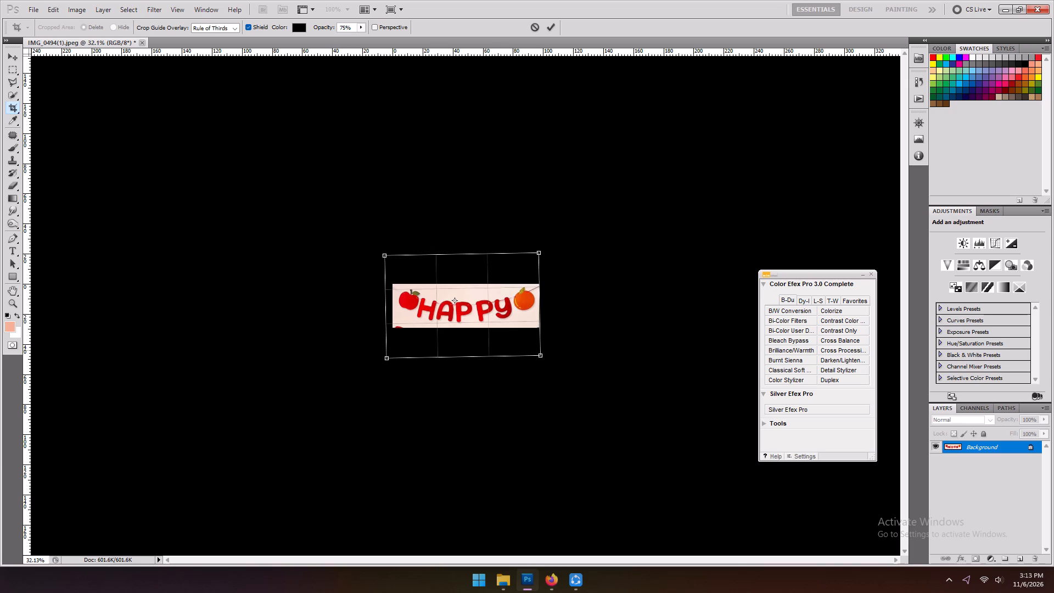
pyautogui.keyDown('alt'); pyautogui.keyDown('shift'); pyautogui.click(543, 357); pyautogui.keyUp('shift'); pyautogui.keyUp('alt')
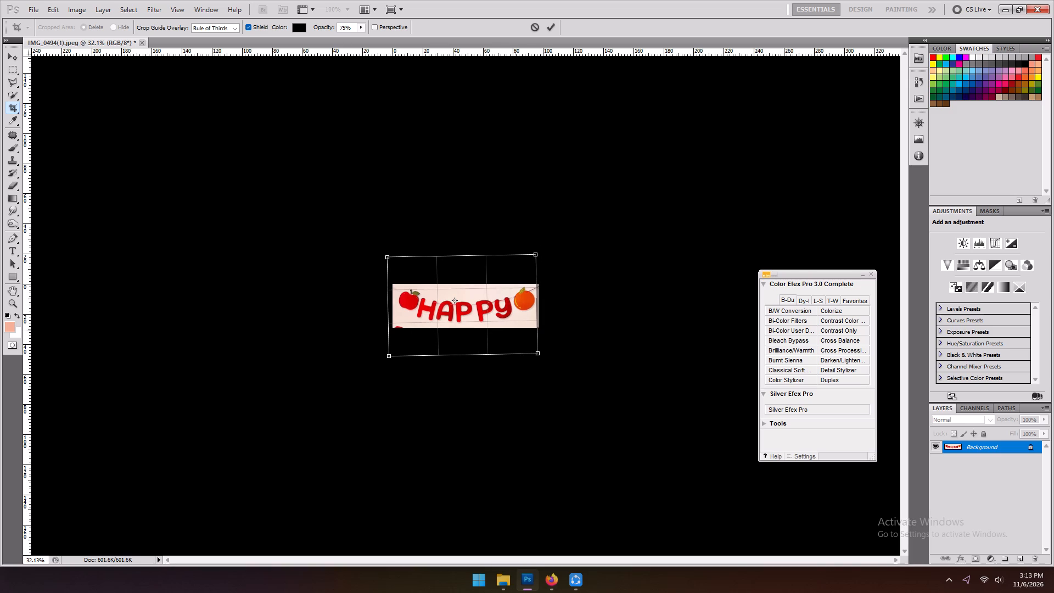
# Fine-tune the crop frame's position and size to the banner's side edges, and apply the 6 by 4 in crop.
pyautogui.press('Right')
pyautogui.press('Right')
pyautogui.press('Right')
pyautogui.press('Right')
pyautogui.press('Right')
pyautogui.press('Right')
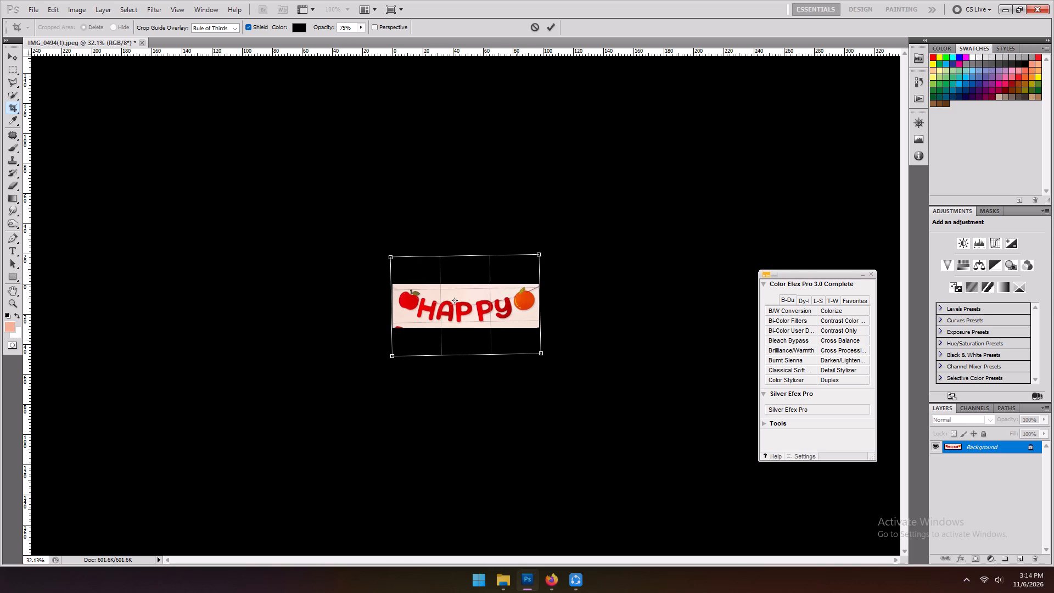
pyautogui.press('Right')
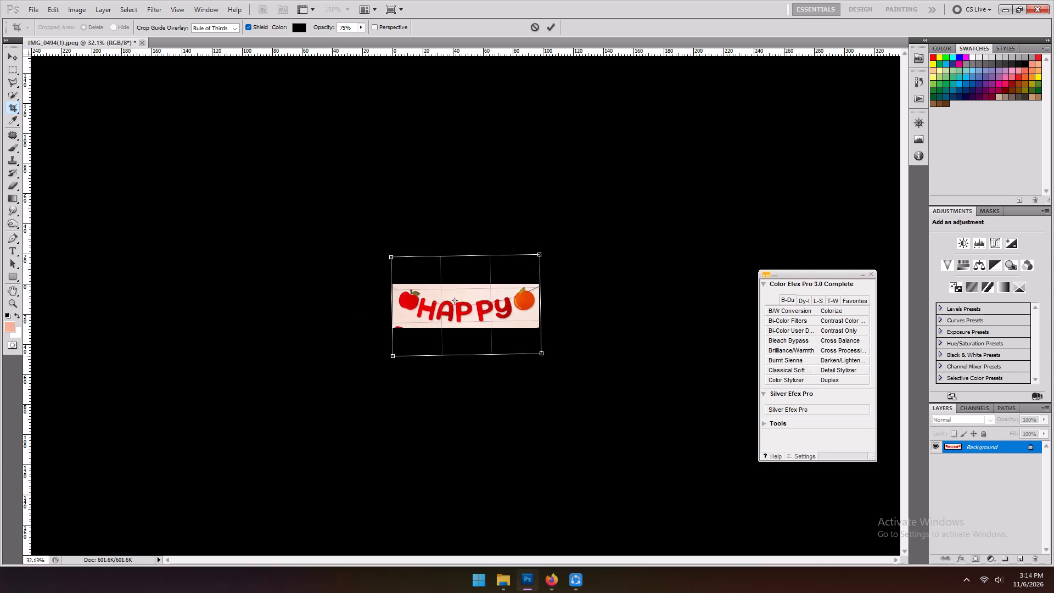
pyautogui.keyDown('alt'); pyautogui.keyDown('shift'); pyautogui.click(543, 356); pyautogui.keyUp('shift'); pyautogui.keyUp('alt')
pyautogui.press('Right')
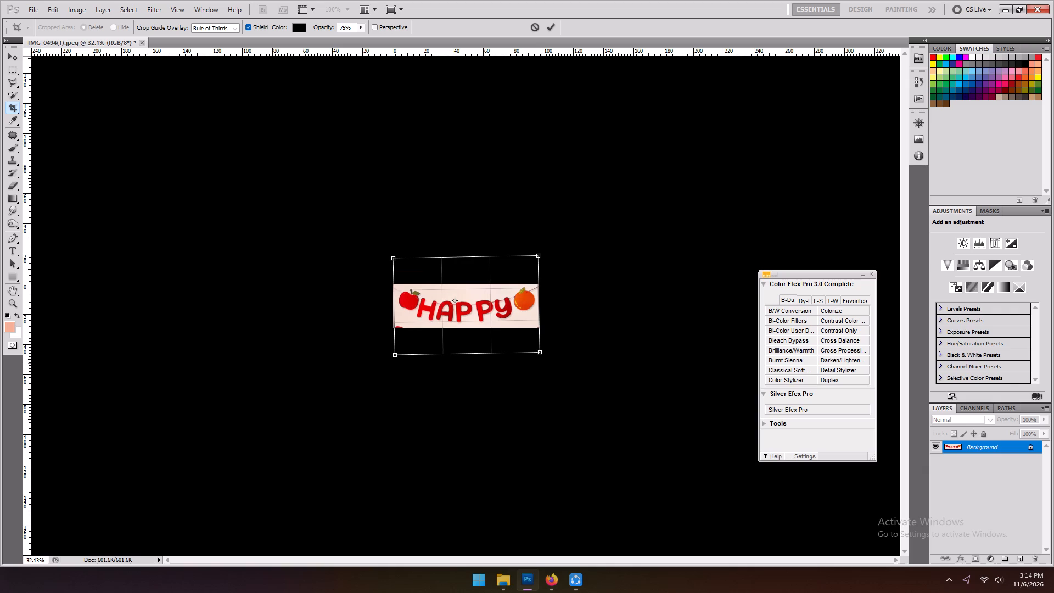
pyautogui.press('Return')
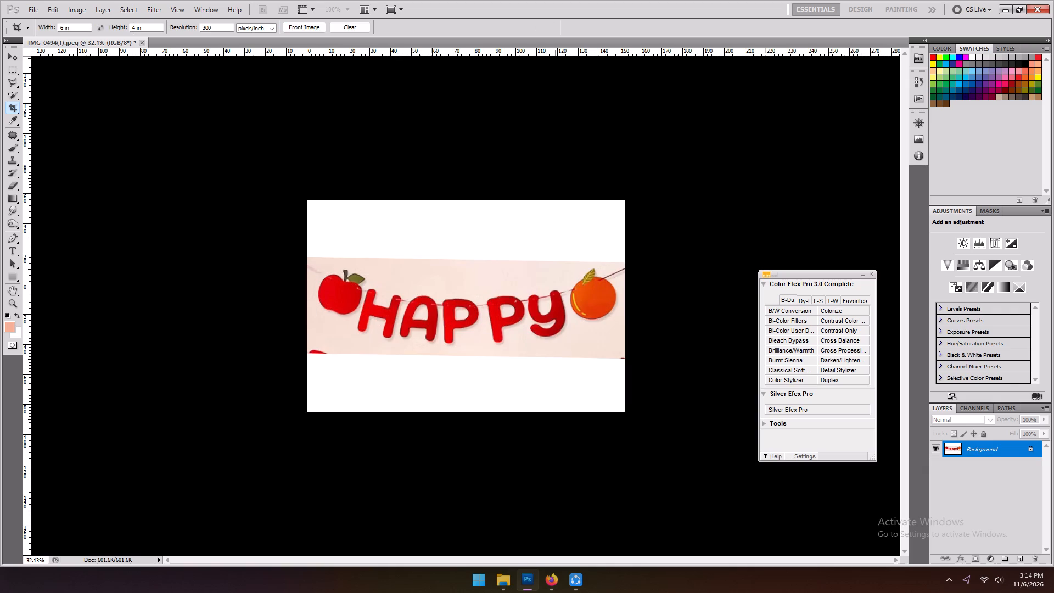
# Close the cropped HAPPY banner image, saving its changes to IMG_0494(1).jpeg.
pyautogui.keyDown('alt'); pyautogui.scroll(-2, 555, 374); pyautogui.keyUp('alt')
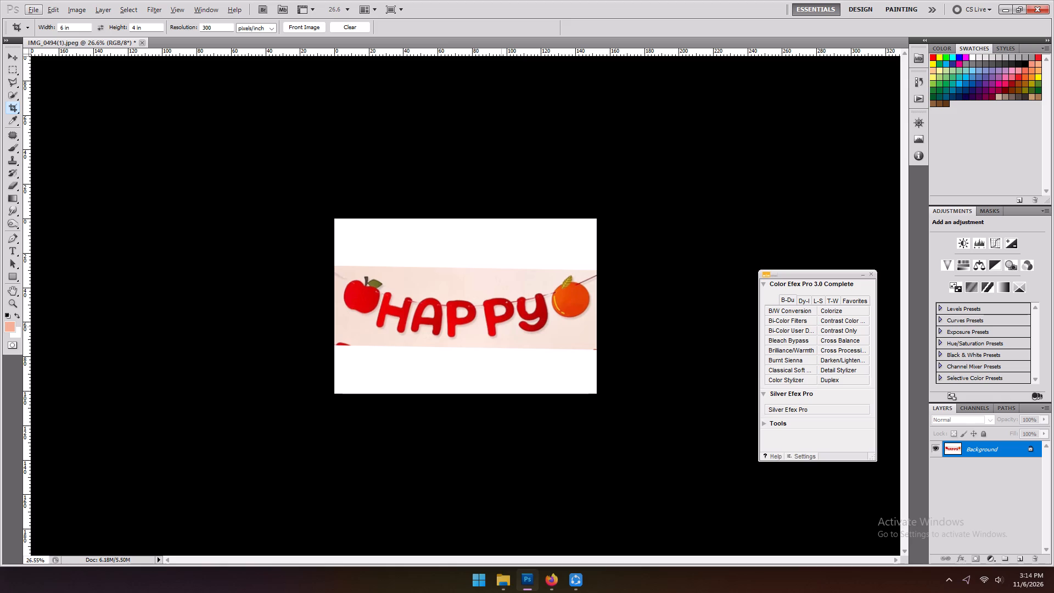
pyautogui.hotkey('ctrl', 'shift', 'w')
pyautogui.hotkey('ctrl', 'shift', 'w')
pyautogui.click(620, 188)
pyautogui.hotkey('ctrl', 'shift', 'w')
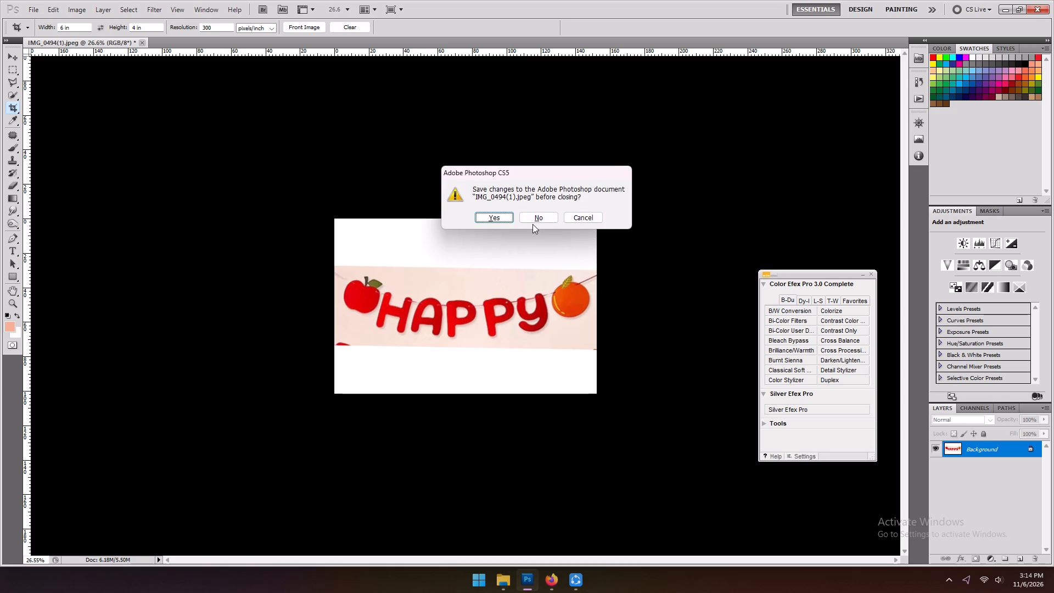
pyautogui.press('Return')
pyautogui.press('Return')
pyautogui.press('Return')
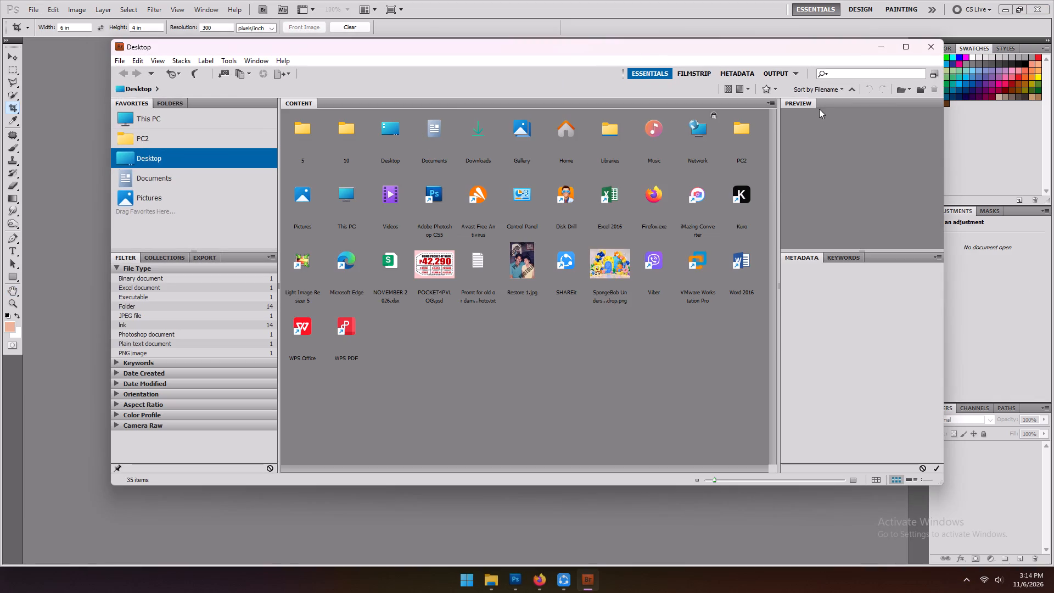
# Close the Bridge window and minimize Photoshop to return to job folder 577696 in File Explorer.
pyautogui.click(937, 50)
pyautogui.click(1013, 0)
pyautogui.click(1005, 4)
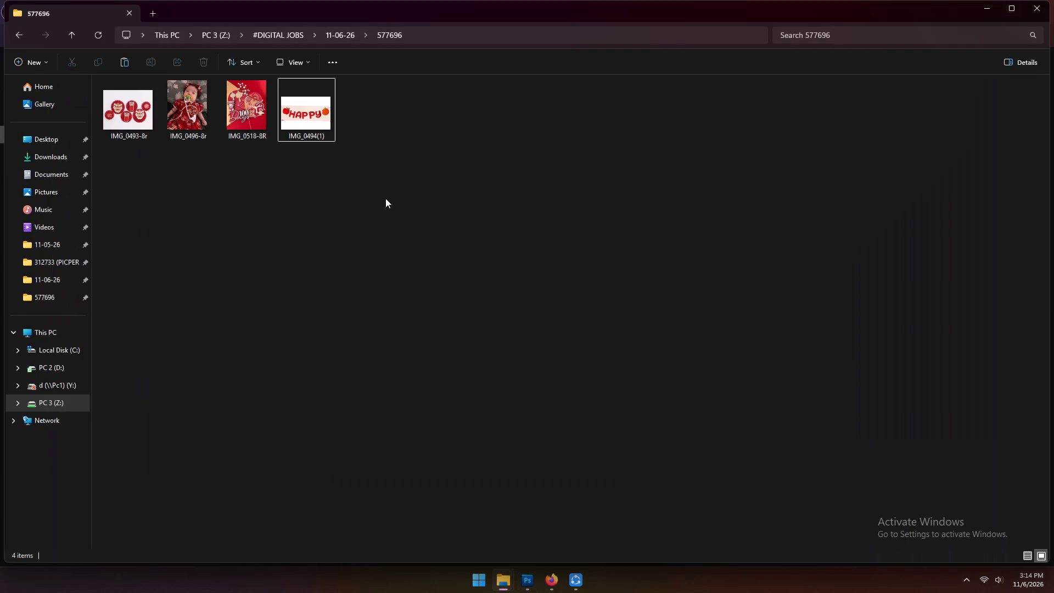
# Rename the HAPPY banner file in folder 577696 as IMG_0494(1)- 4r.
pyautogui.rightClick(279, 125)
pyautogui.rightClick(313, 115)
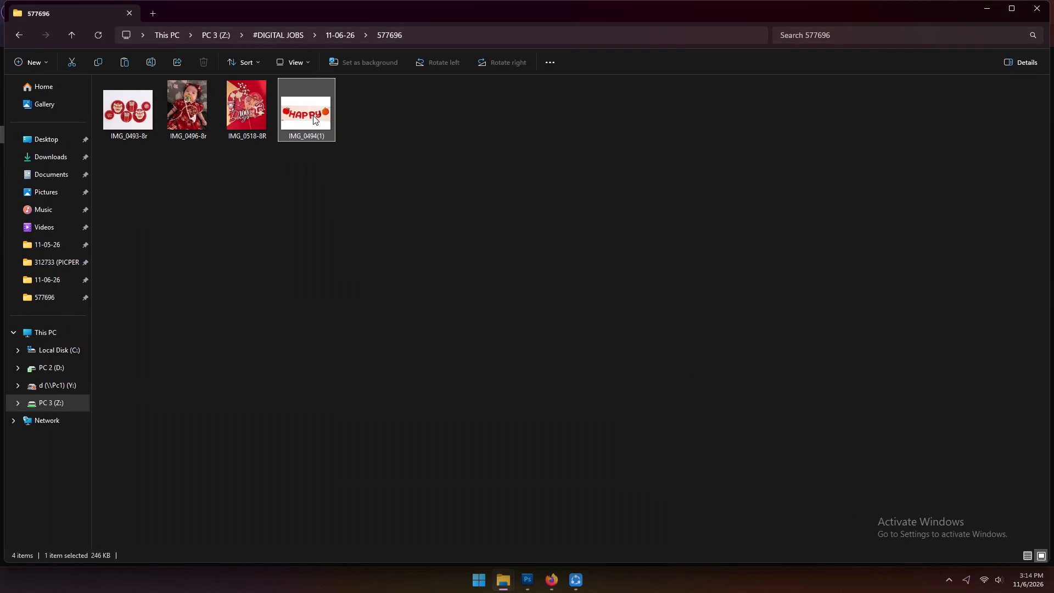
pyautogui.click(399, 109)
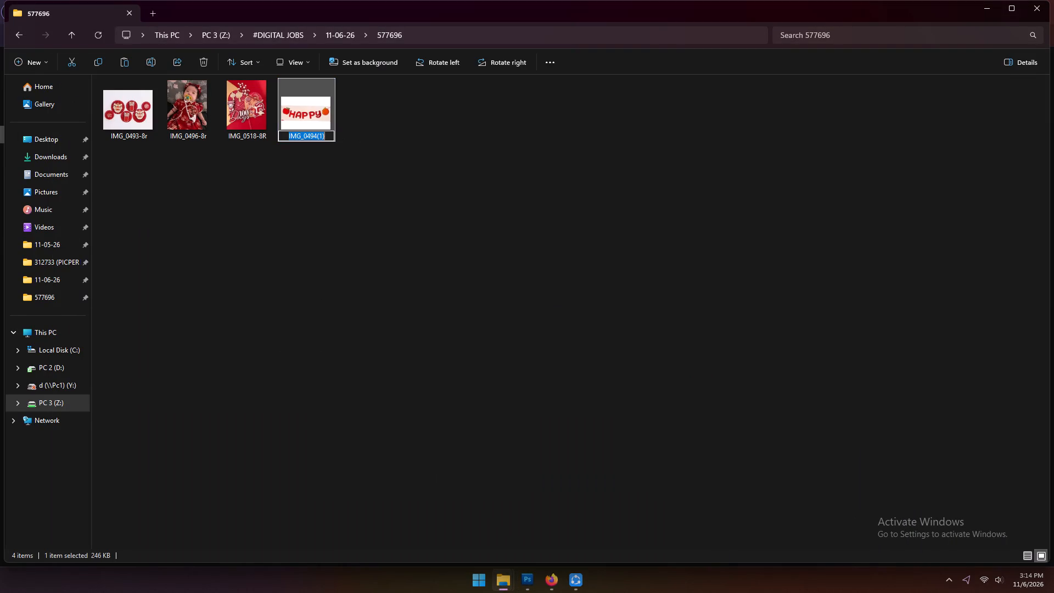
pyautogui.click(329, 136)
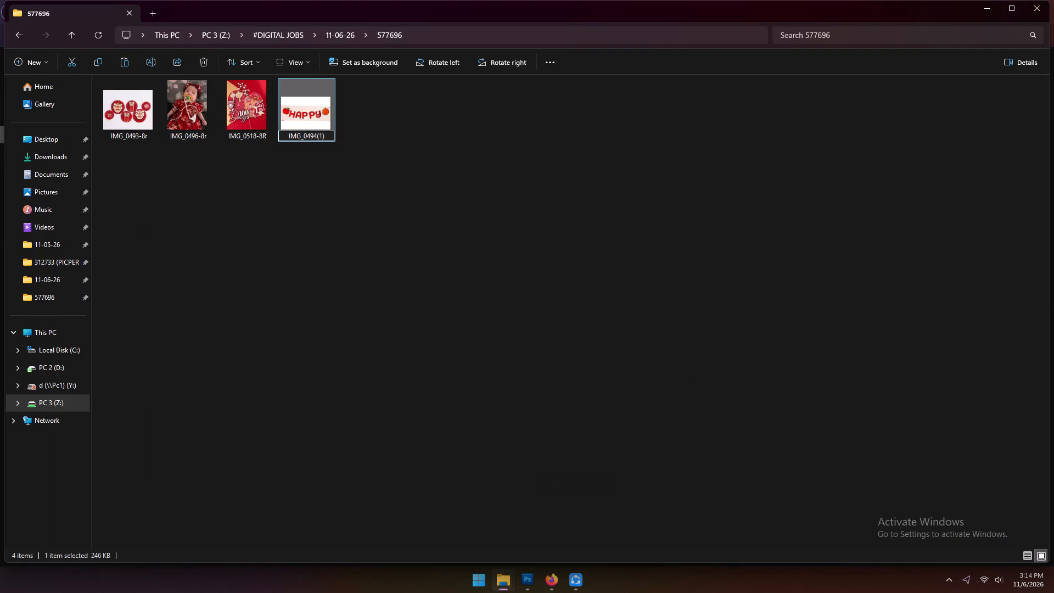
pyautogui.write('- 4f')
pyautogui.press('BackSpace')
pyautogui.press('r')
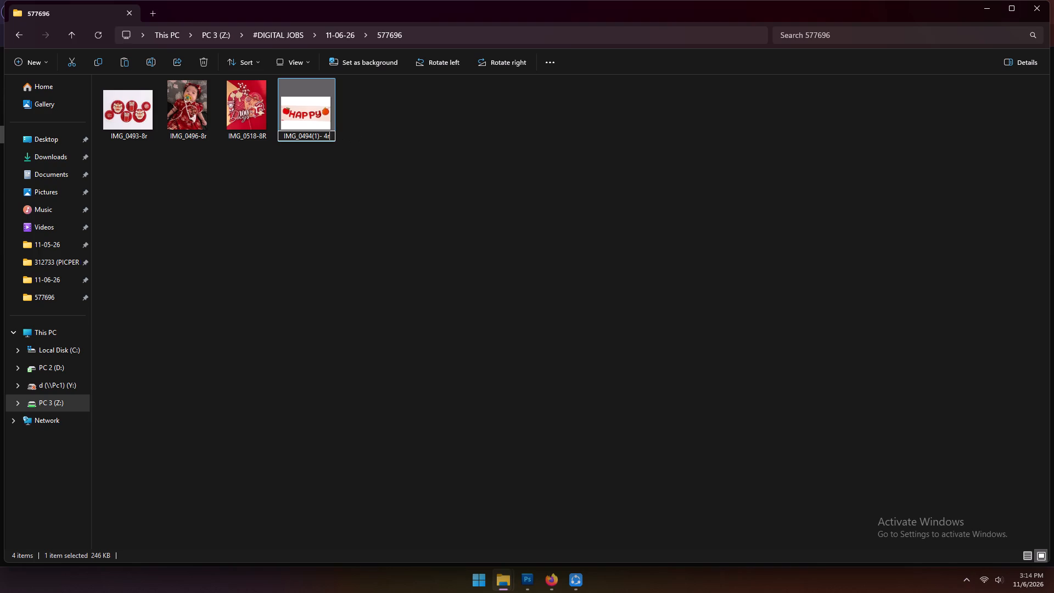
pyautogui.press('Return')
pyautogui.doubleClick(470, 211)
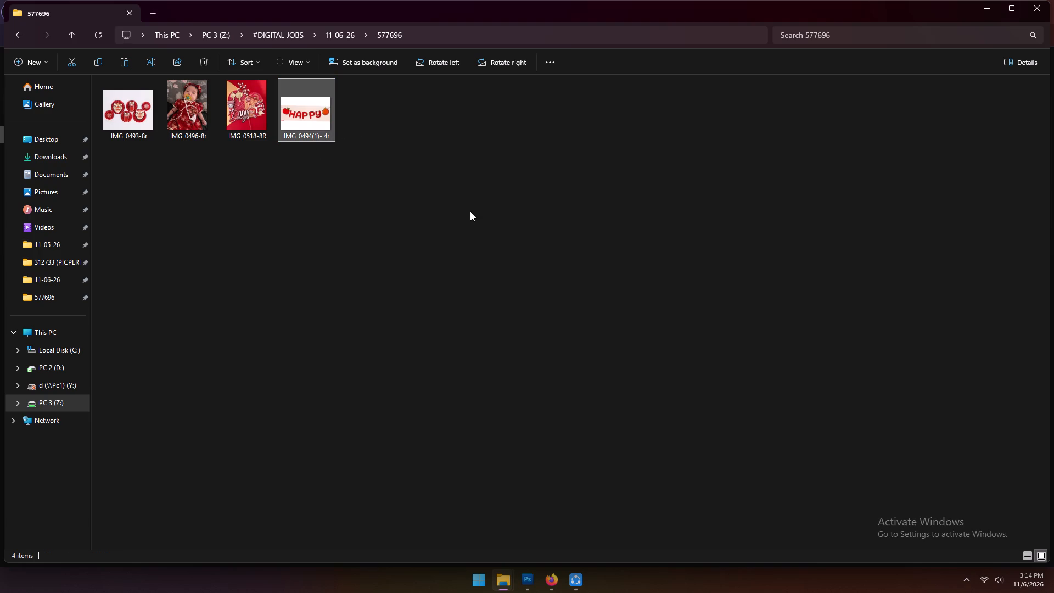